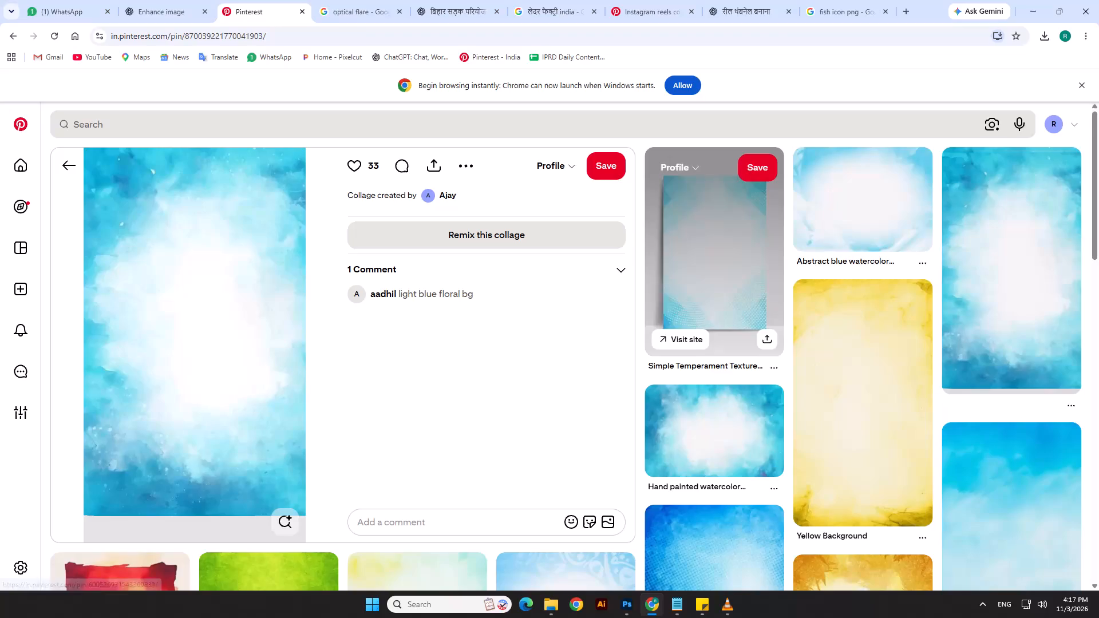
Browse the Pinterest reel cover pin and the reel thumbnail search results in the browser for layout references.
key(alt+Tab)
key(alt+Tab)
key(alt+Tab)
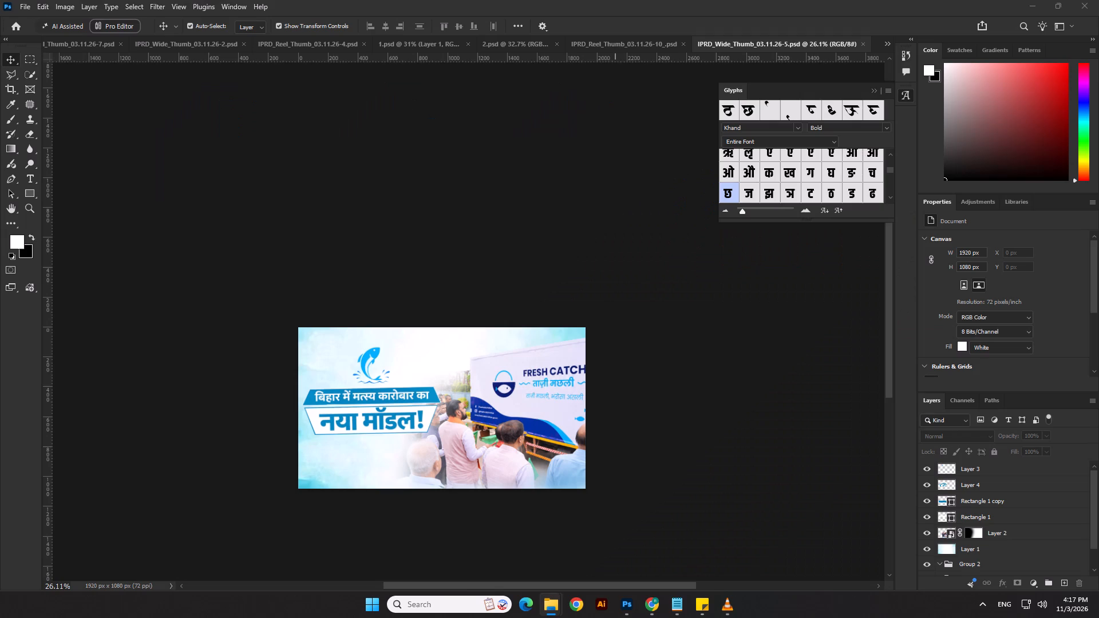
click(649, 602)
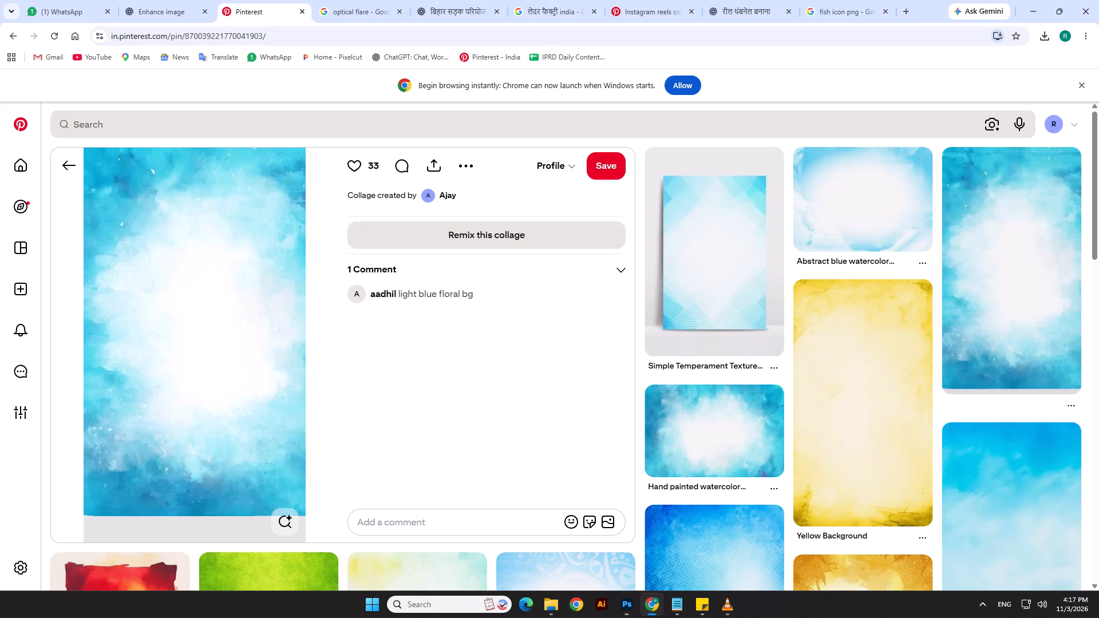
click(128, 0)
click(247, 0)
click(626, 0)
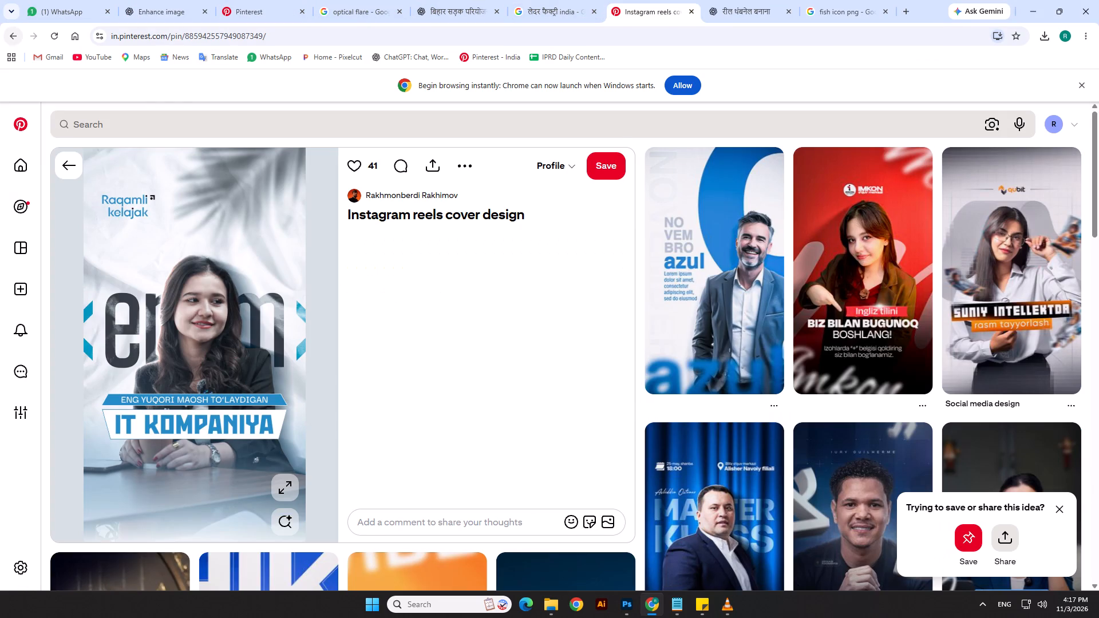
scroll(548, 346, down, 8)
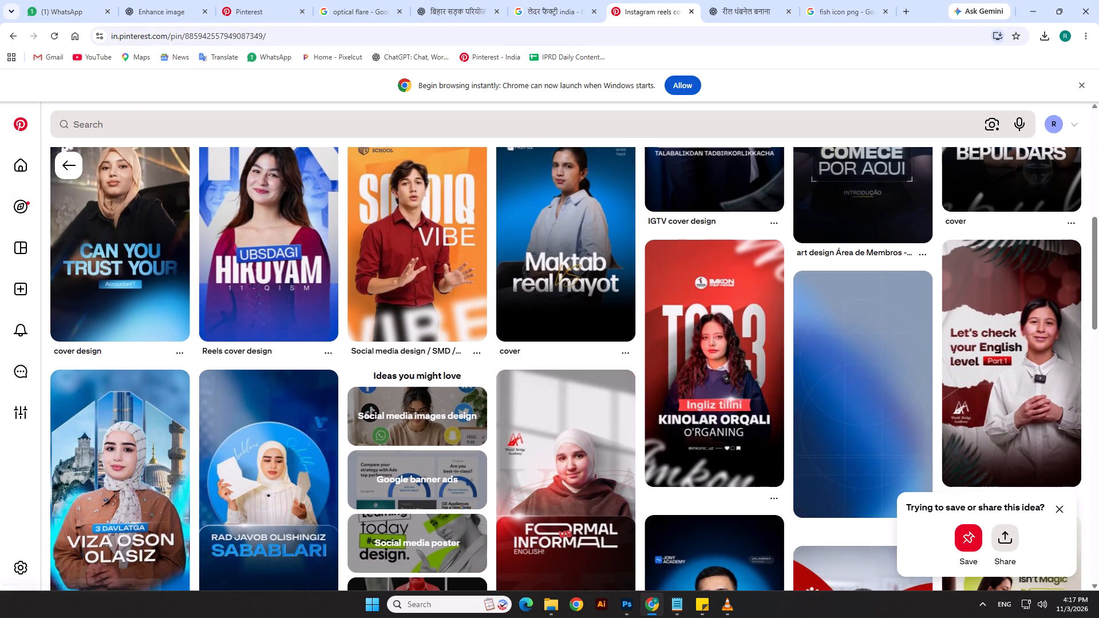
click(14, 41)
scroll(408, 379, down, 3)
scroll(492, 321, down, 4)
scroll(492, 333, up, 4)
scroll(492, 333, down, 9)
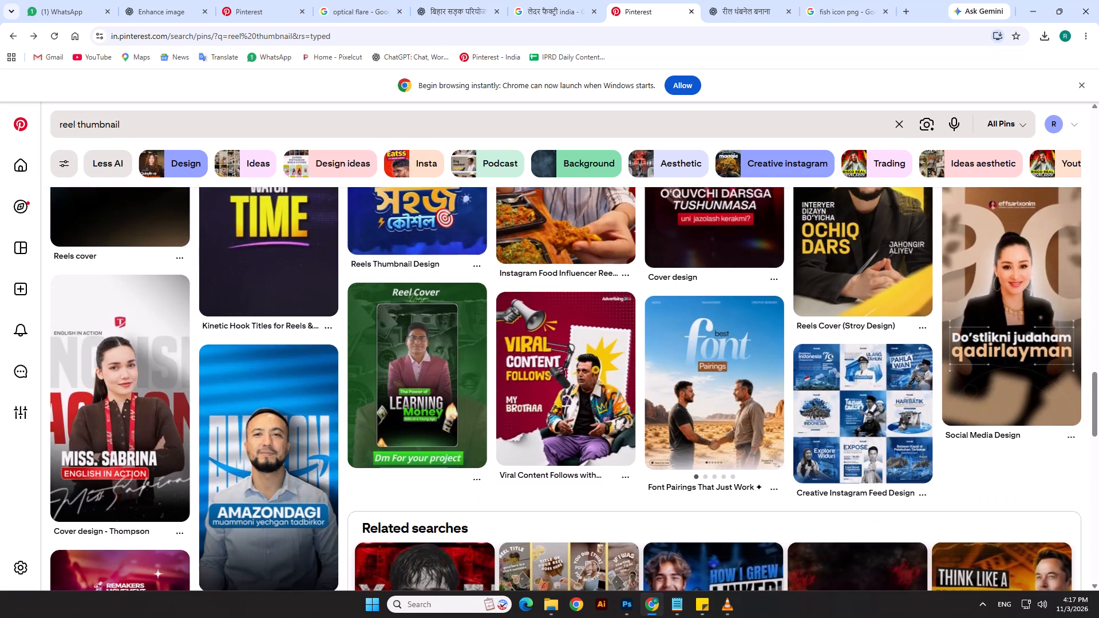
scroll(492, 333, down, 8)
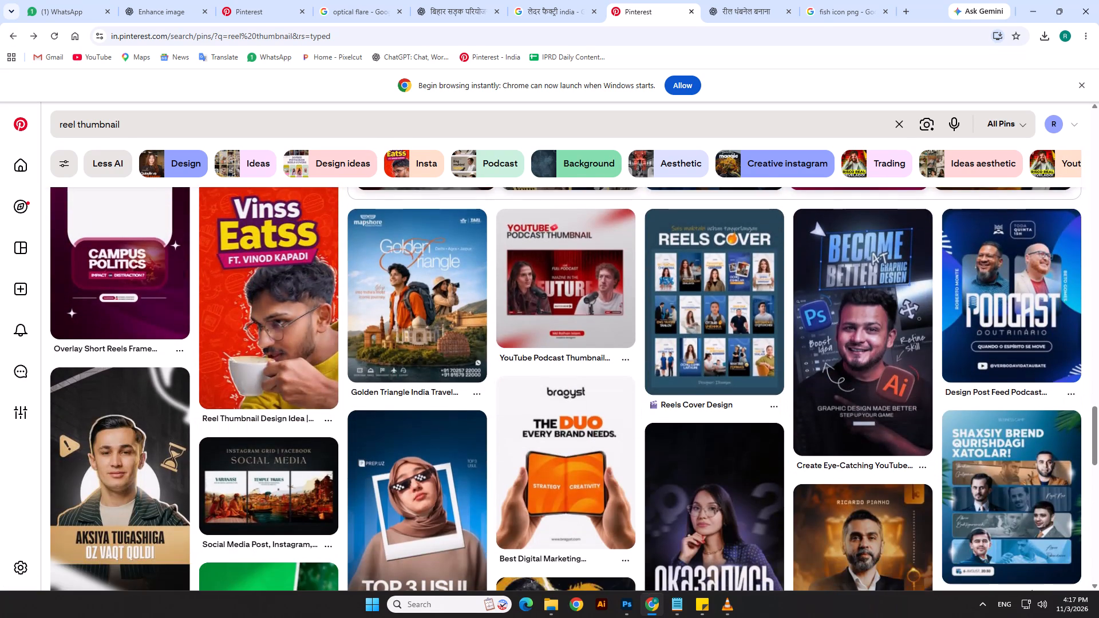
scroll(488, 322, down, 8)
scroll(488, 322, up, 2)
scroll(572, 459, down, 2)
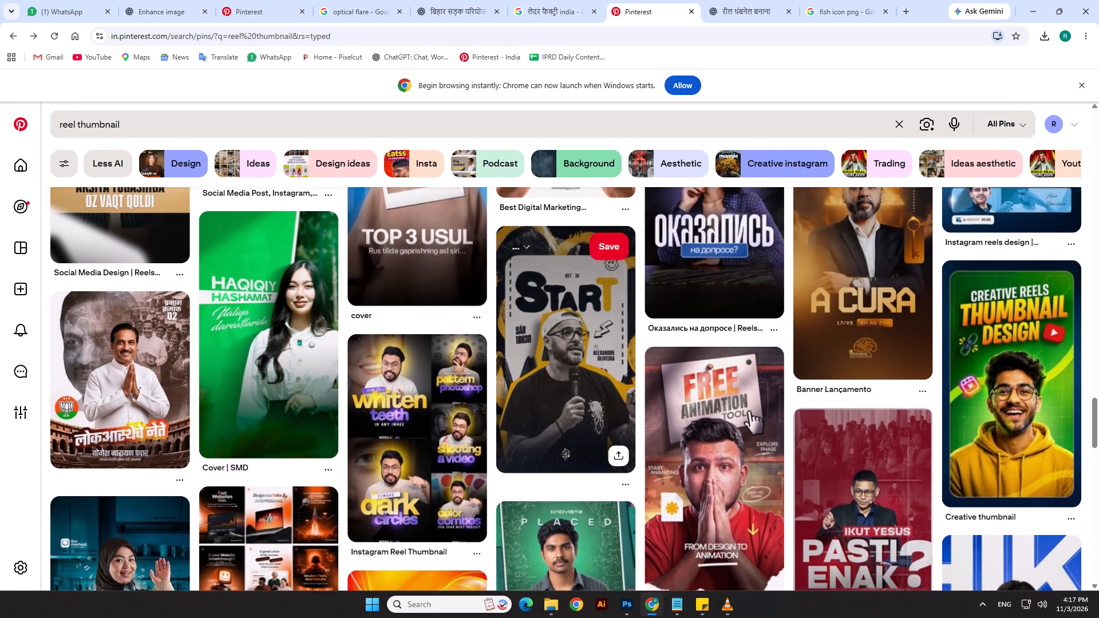
Switch to the 03.11.26 folder and open IPRD_Reel_Thumb_03.11.26-9.psd in Photoshop.
click(554, 605)
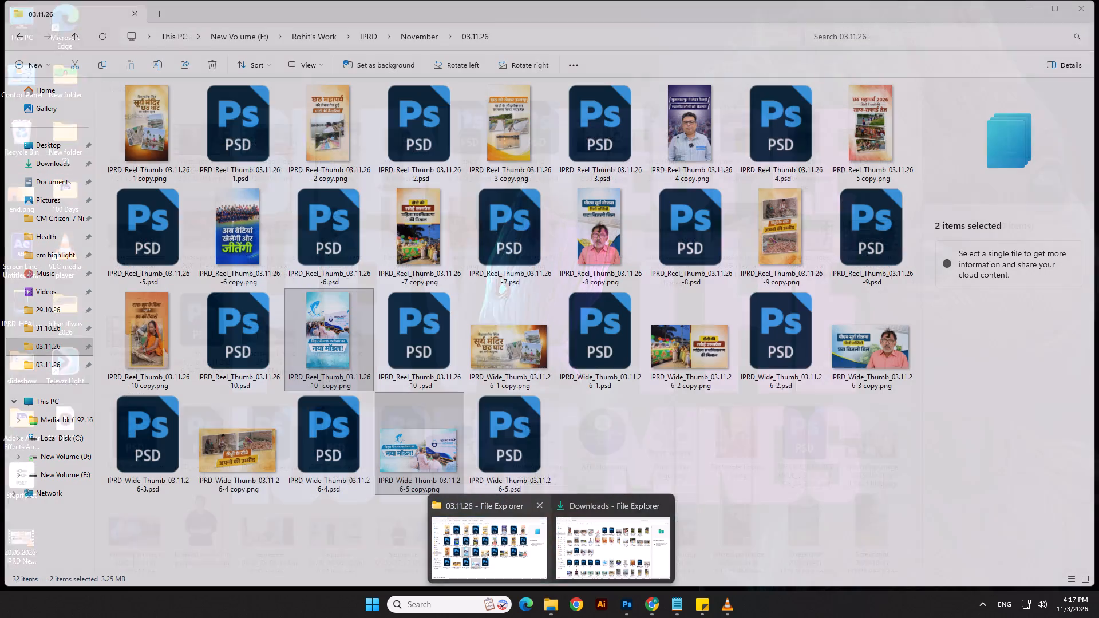
click(539, 539)
click(576, 494)
click(646, 502)
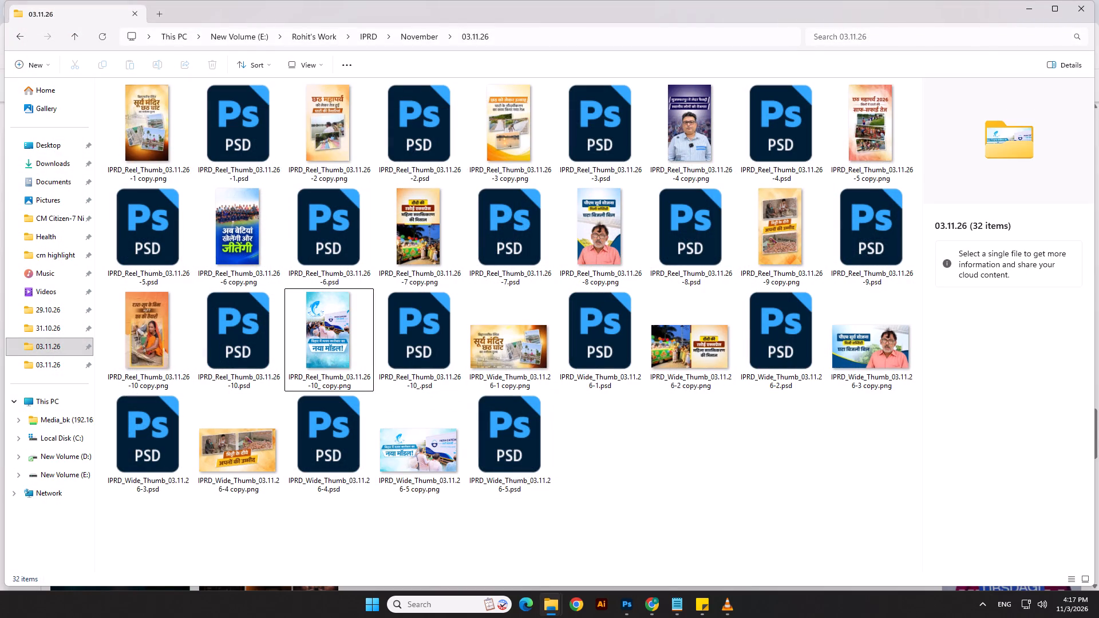
double_click(853, 228)
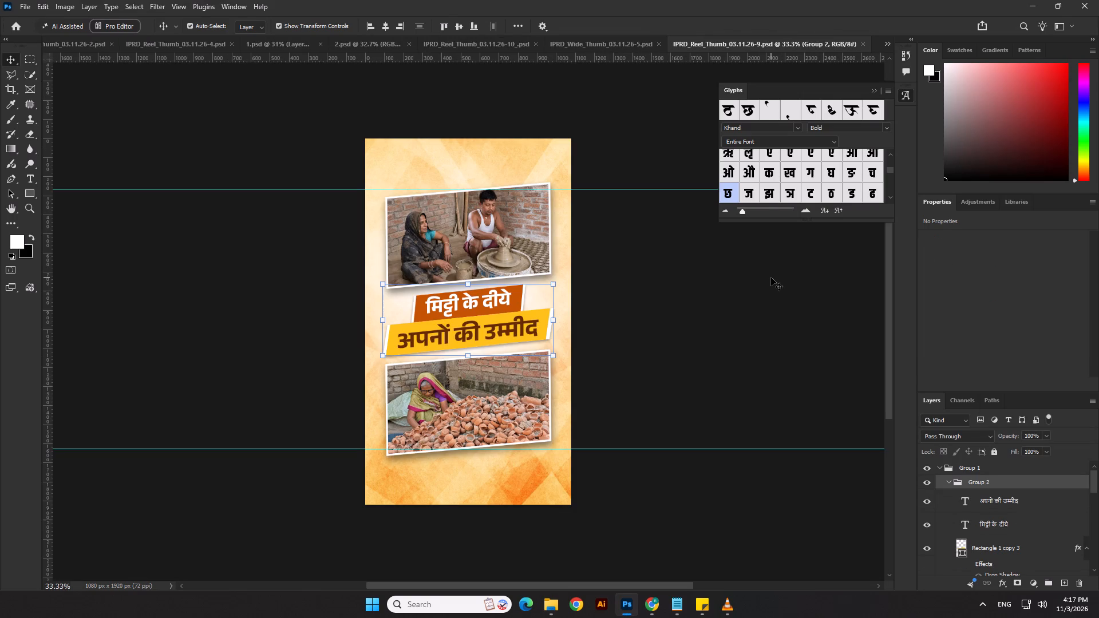
click(695, 351)
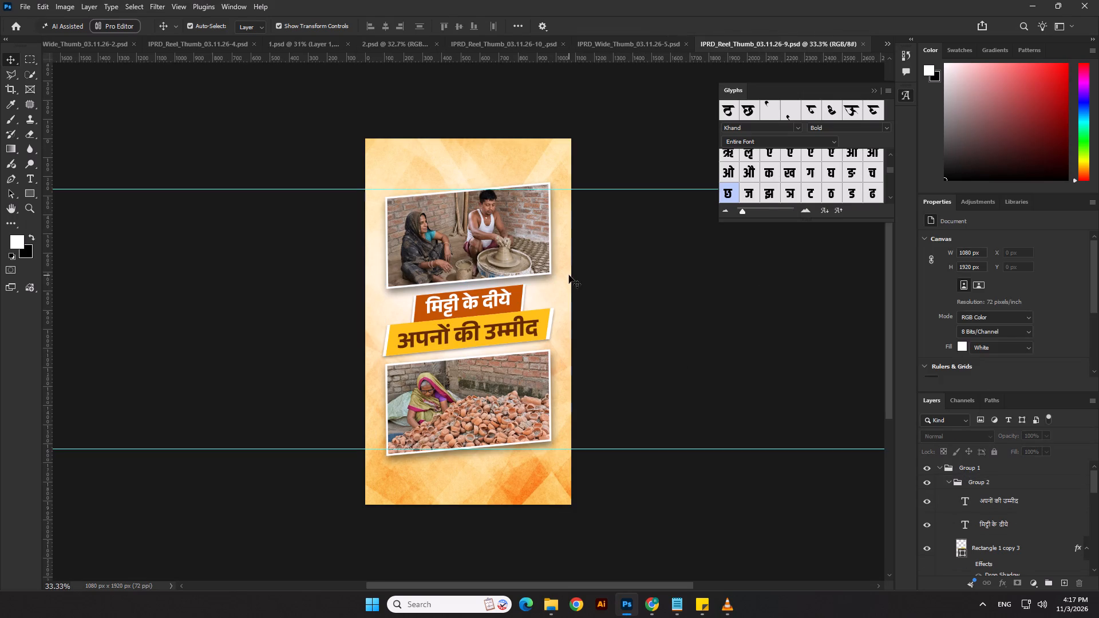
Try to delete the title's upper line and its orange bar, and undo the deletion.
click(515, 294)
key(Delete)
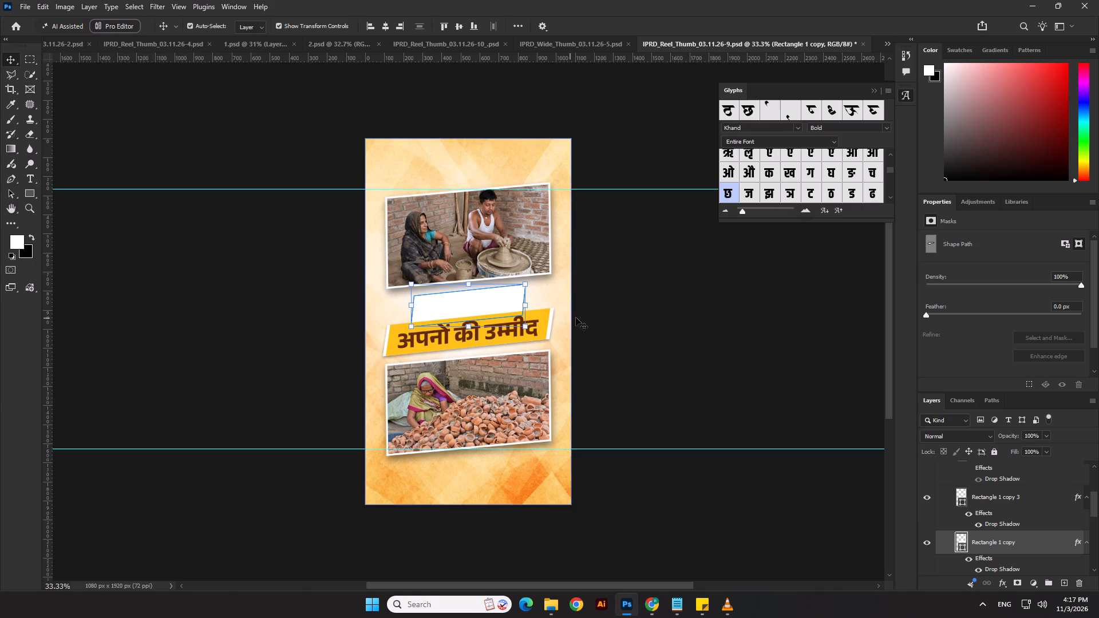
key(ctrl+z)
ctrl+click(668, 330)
Delete the potter photo from the upper picture frame.
click(513, 226)
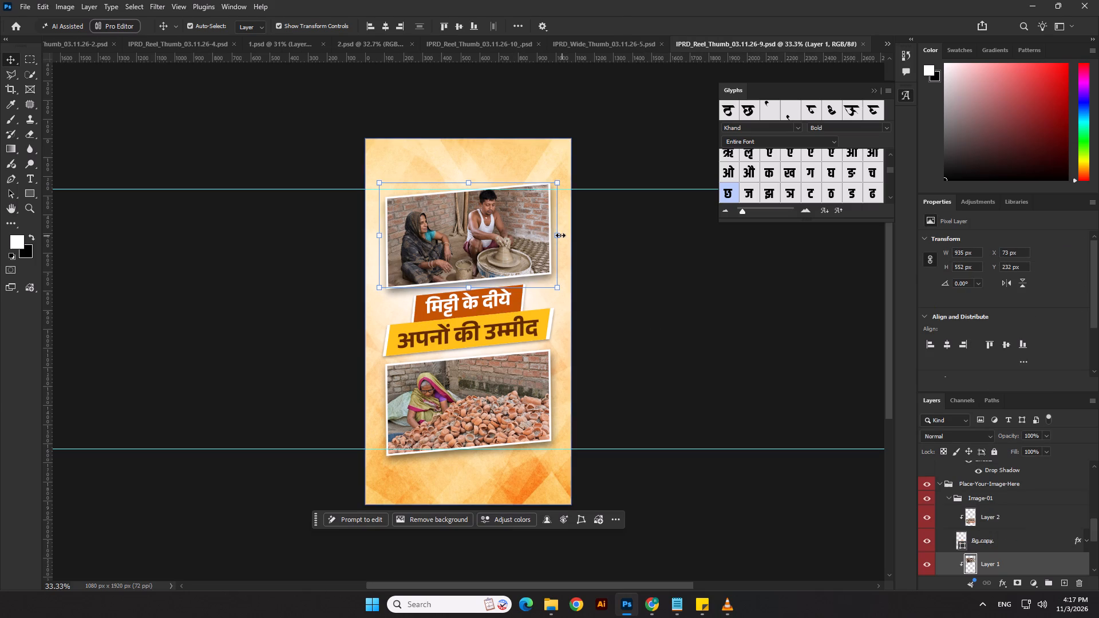
drag(560, 235, 536, 235)
key(Delete)
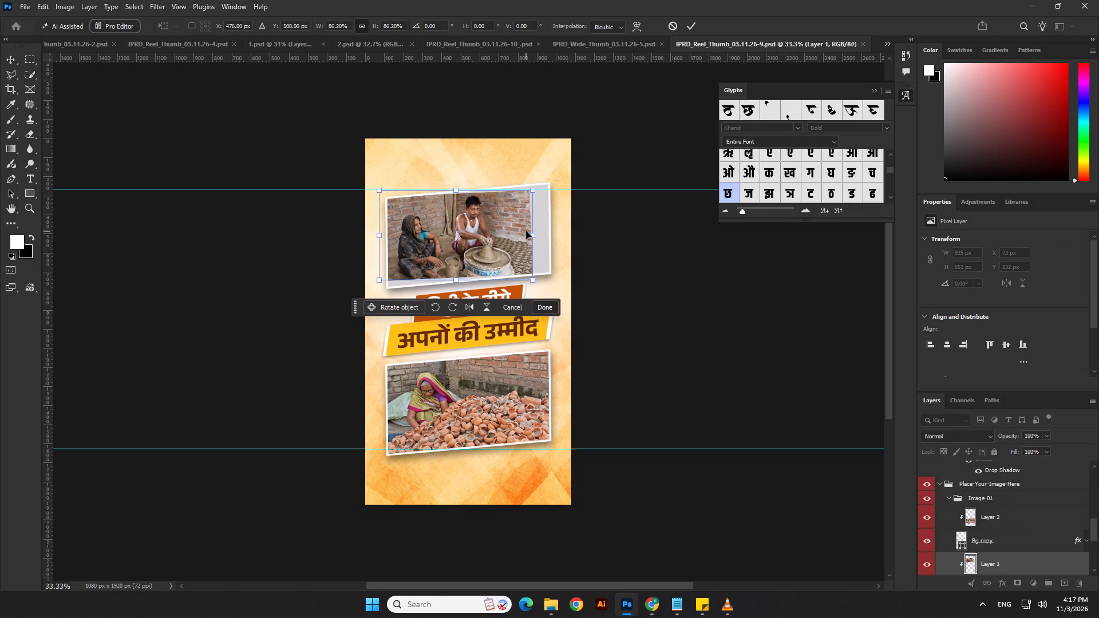
key(Return)
key(Delete)
Scale the empty upper frame to about 67% and place it near the canvas's upper-left margin, just under the top guide.
click(488, 231)
drag(557, 236, 502, 244)
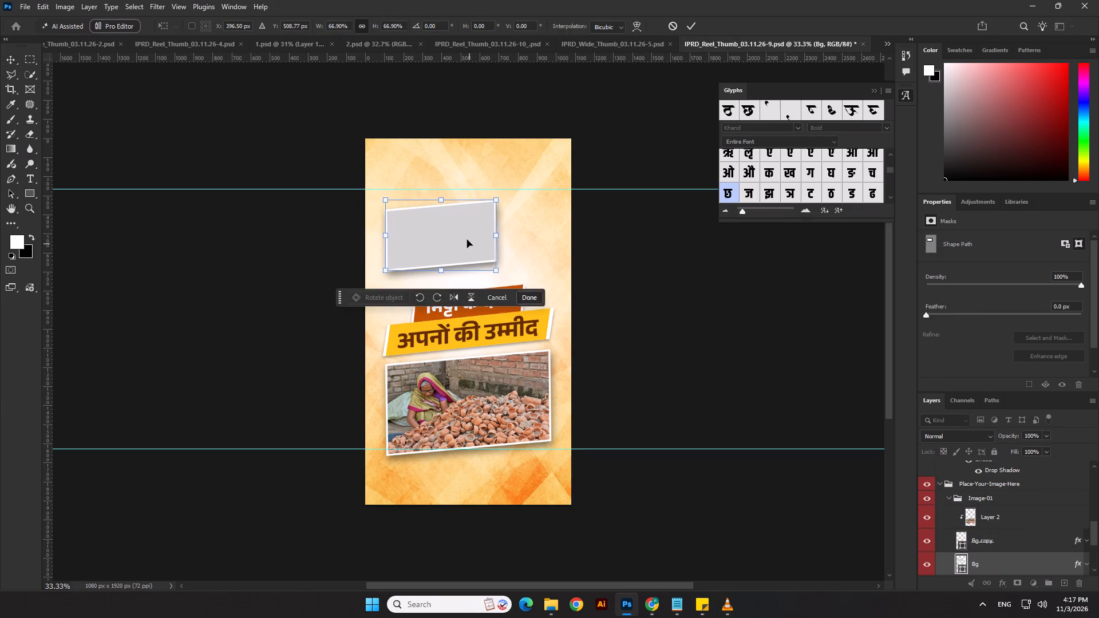
drag(467, 240, 456, 227)
key(Return)
Duplicate the small upper frame and place the copy to its right, slightly lower and overlapping it.
alt+drag(450, 228, 536, 255)
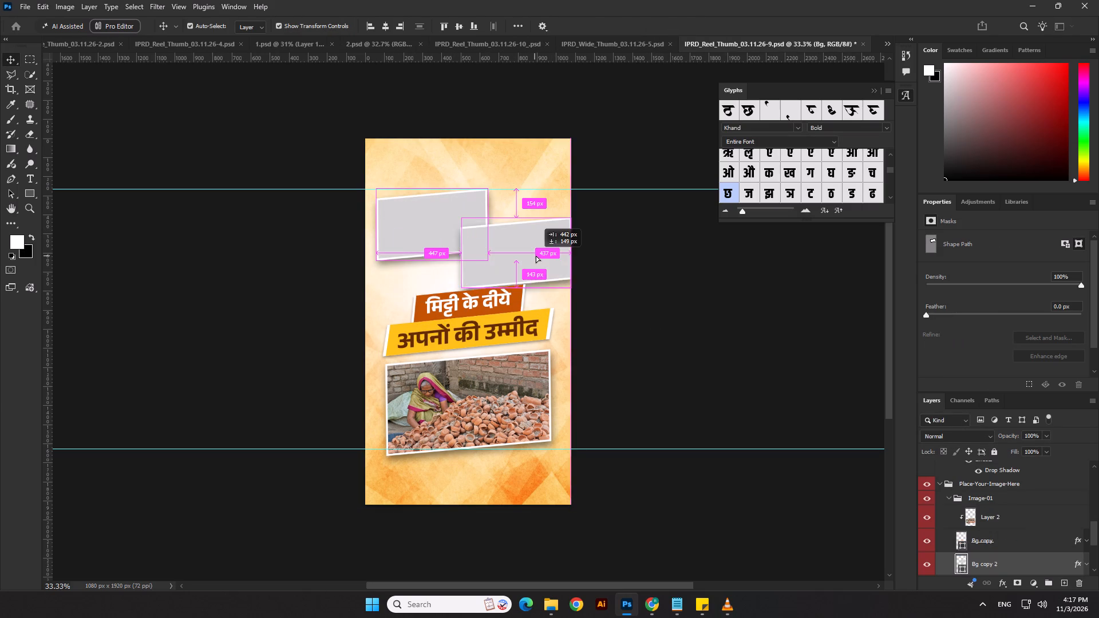
alt+drag(536, 255, 524, 241)
key(Return)
click(727, 279)
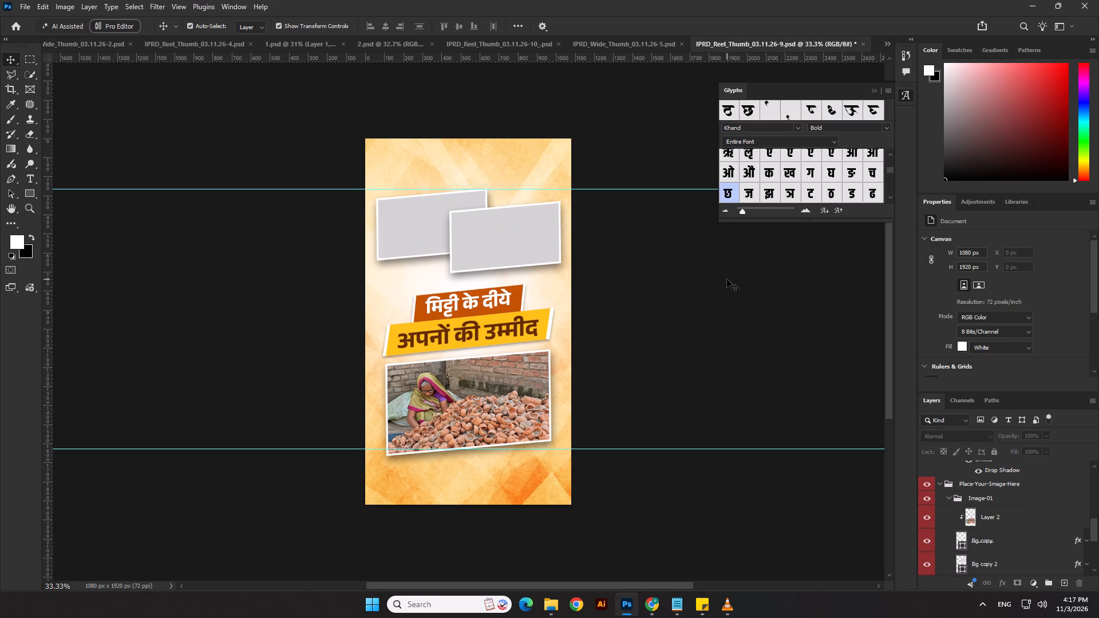
Delete the orange textured background image layer.
click(523, 390)
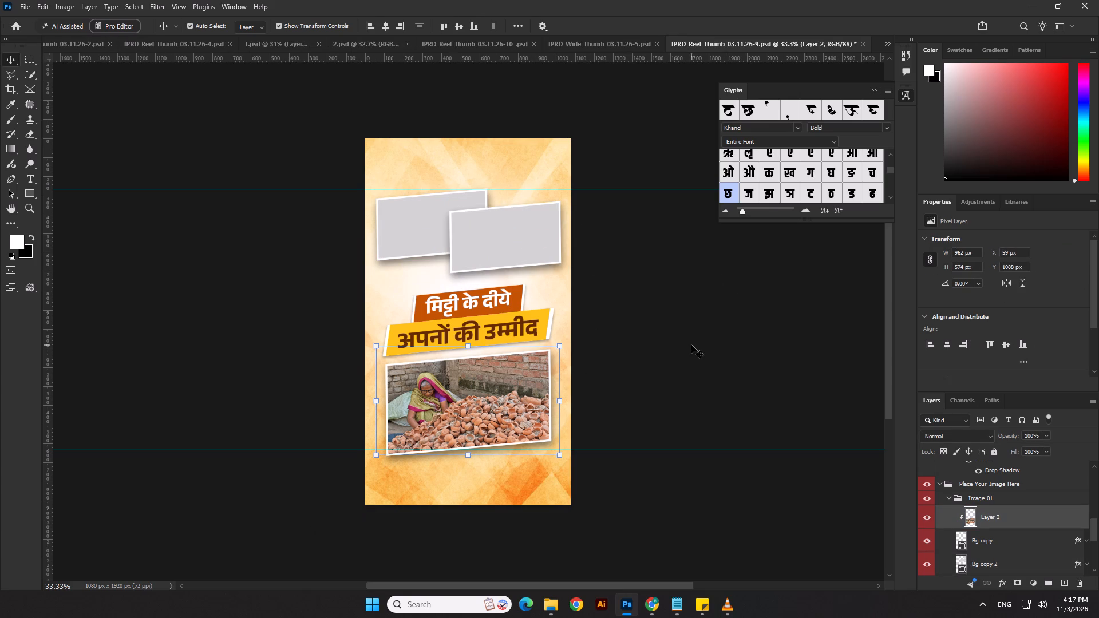
click(691, 345)
click(515, 260)
click(549, 170)
key(Delete)
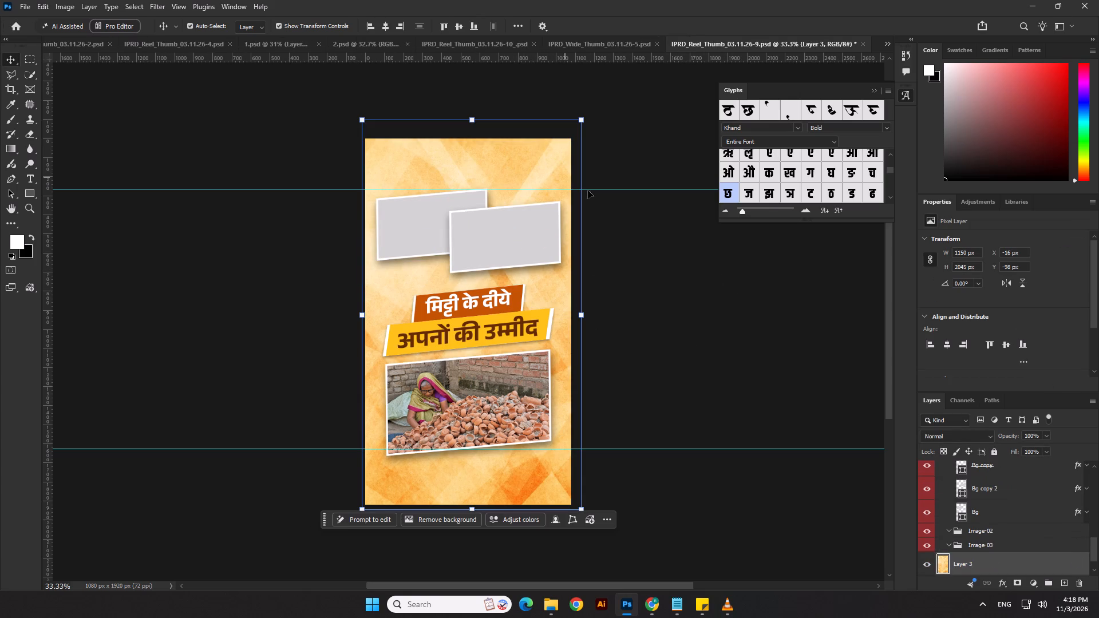
key(Delete)
Switch to the browser, close the reel thumbnail results, and copy the blue cloudy sky background image from the Pinterest backgrounds.
key(alt+Tab)
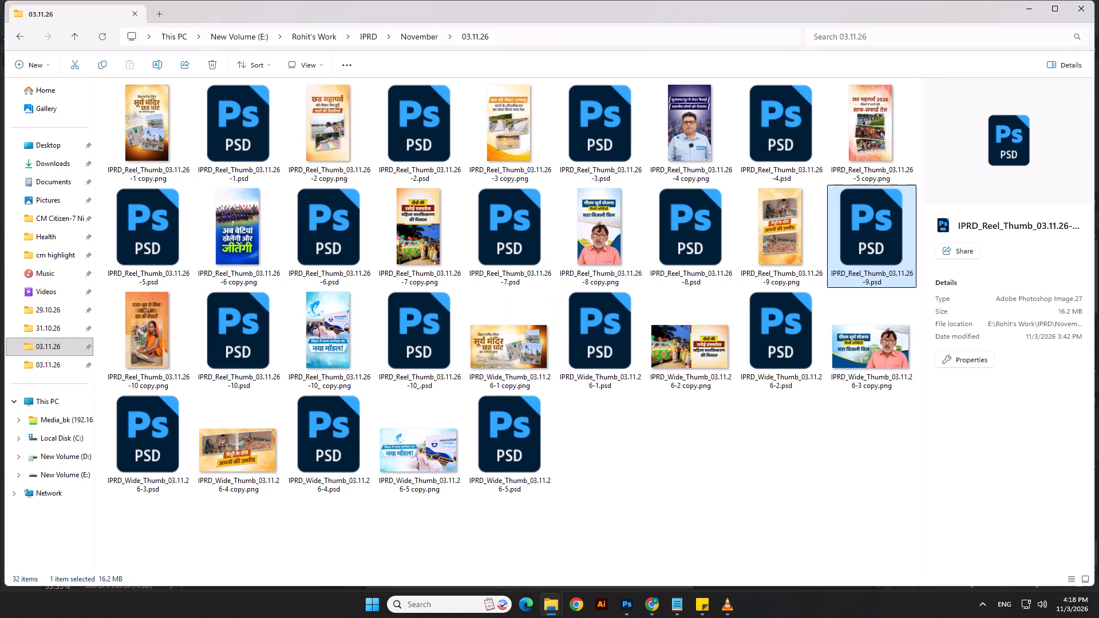
key(alt+Tab)
key(alt+Tab)
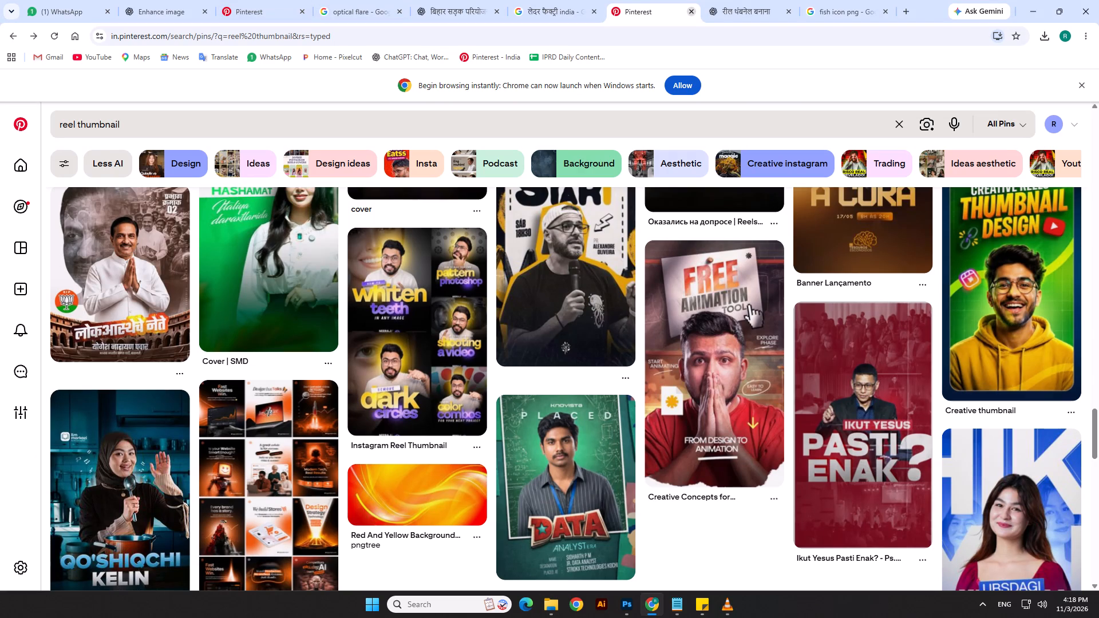
click(694, 11)
click(284, 0)
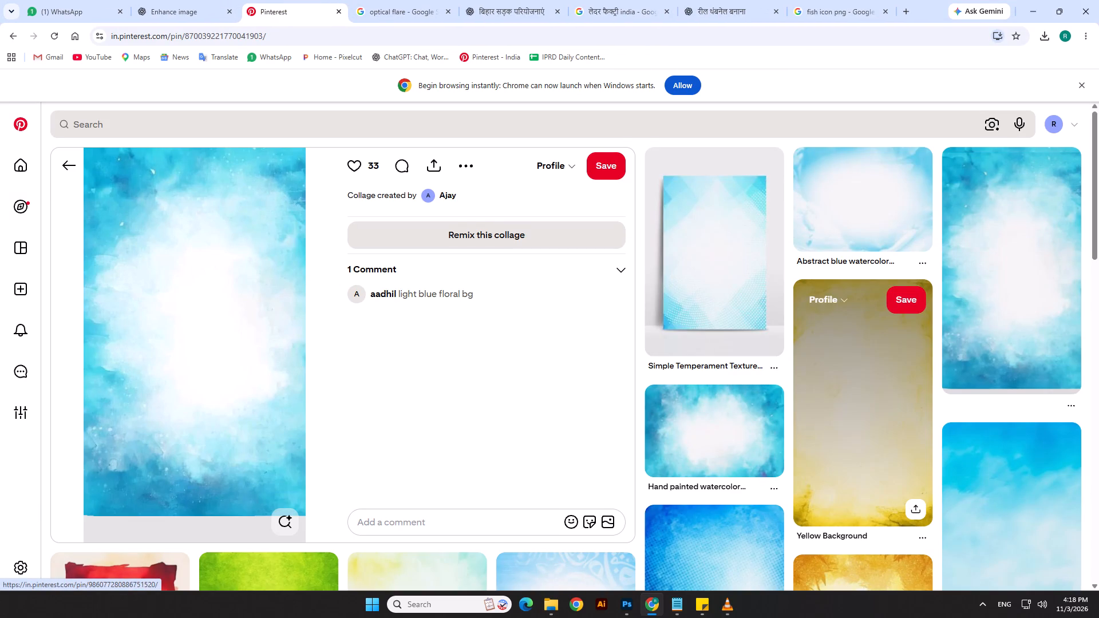
scroll(923, 359, down, 5)
click(986, 311)
right_click(195, 317)
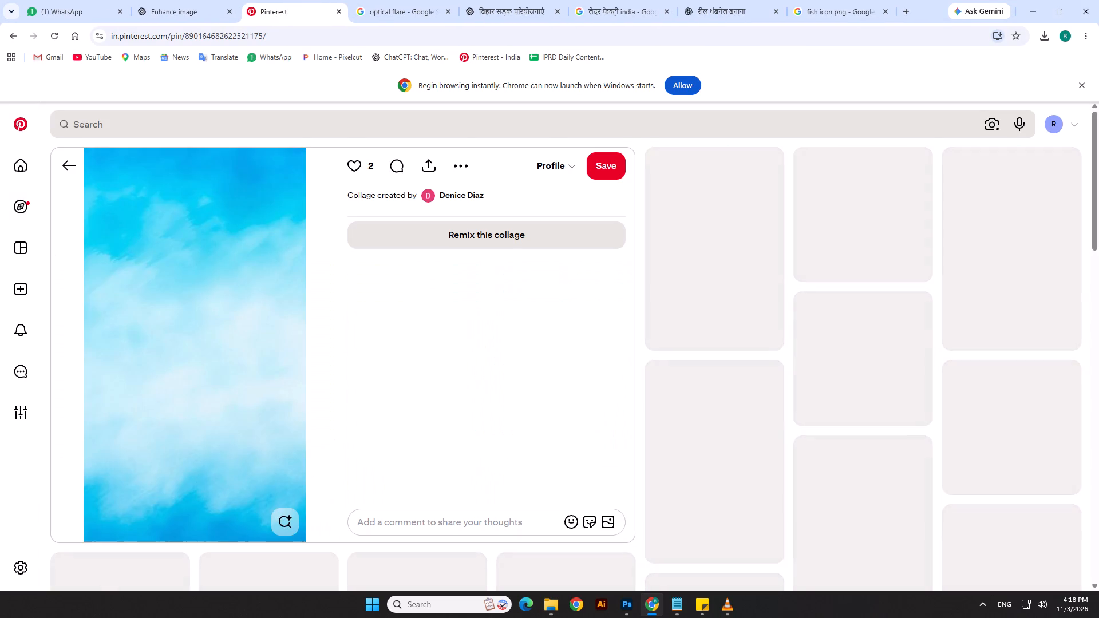
click(230, 352)
Paste the blue sky image above the Background layer in Photoshop and enlarge it to about 1262 × 2243 px to cover the canvas.
key(alt+Tab)
key(alt+Tab)
key(alt+Tab)
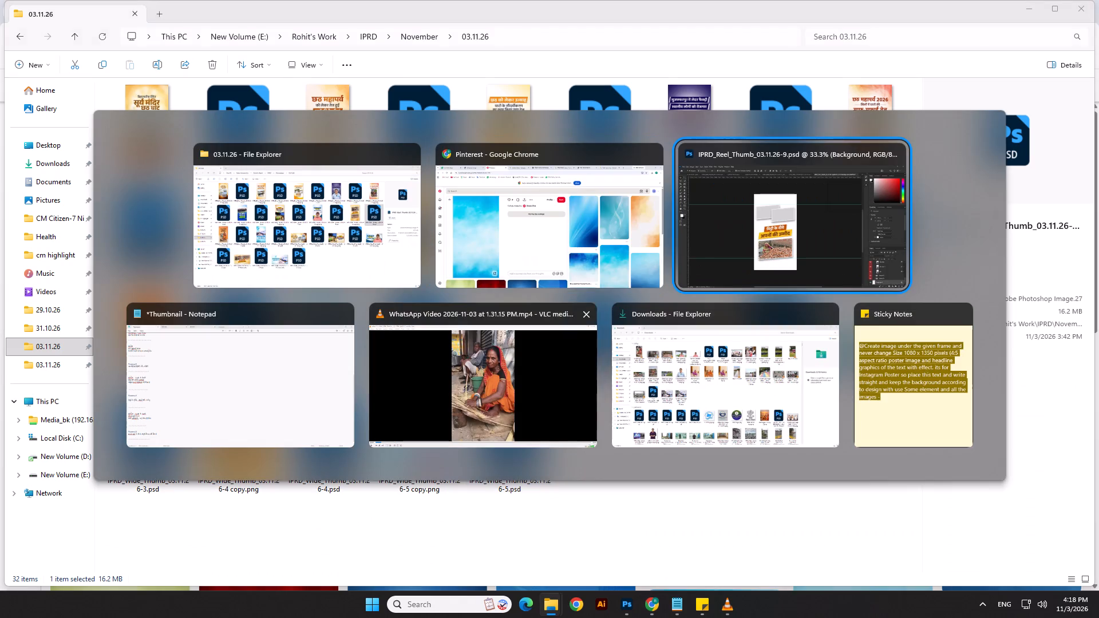
click(549, 473)
click(997, 570)
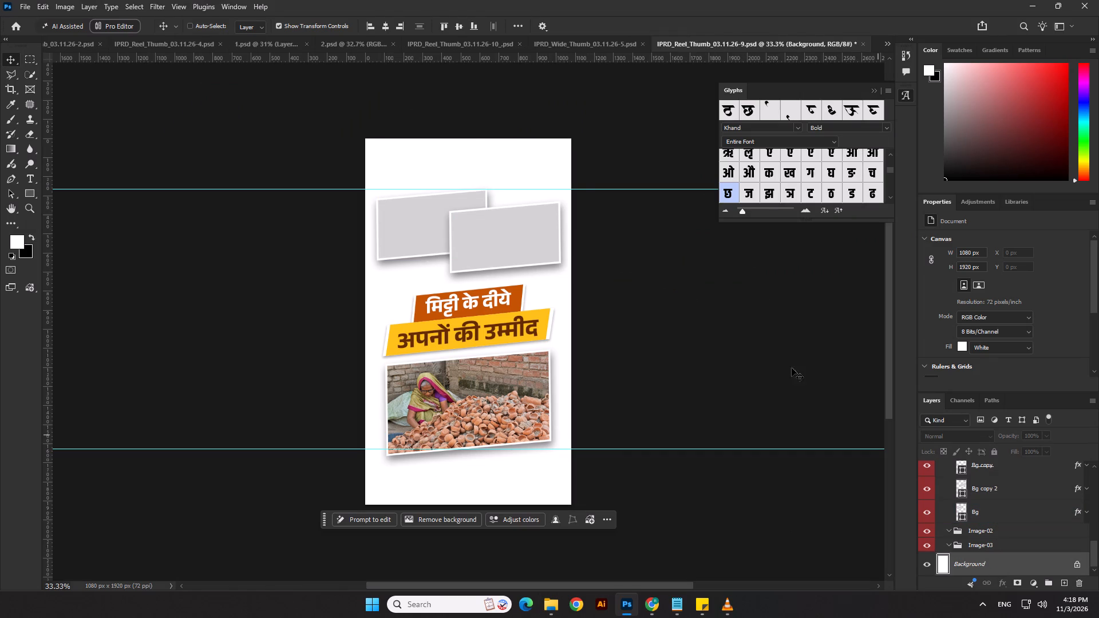
key(ctrl+v)
drag(467, 136, 477, 98)
key(Return)
click(716, 315)
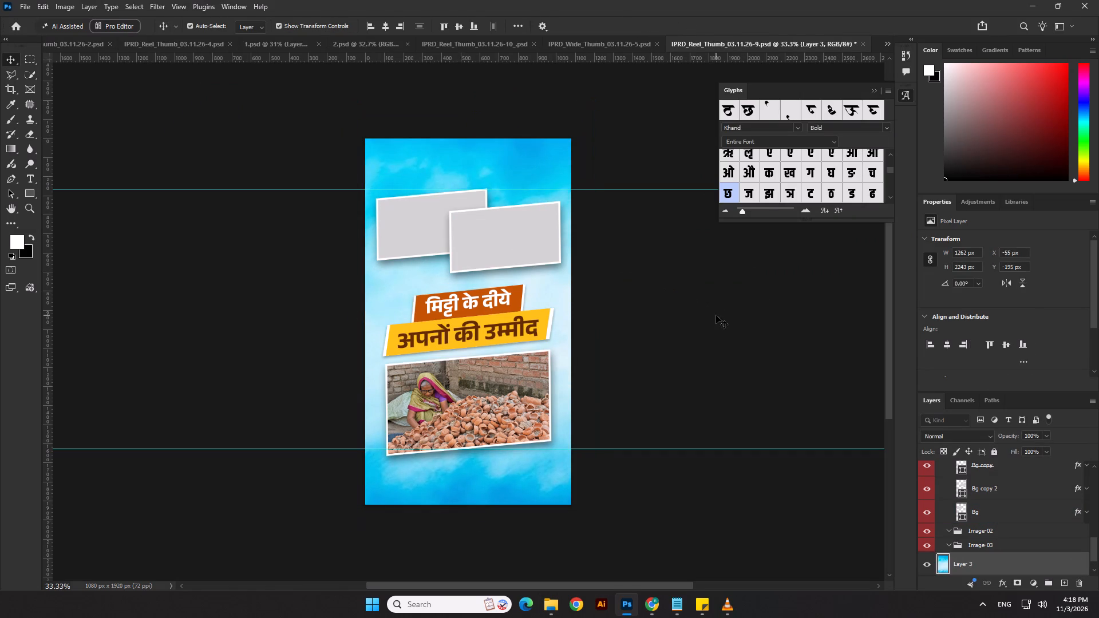
Delete the clay lamps photo from the lower picture frame.
scroll(608, 328, up, 2)
click(519, 409)
drag(527, 425, 544, 288)
key(Delete)
key(End)
Move the large empty frame up behind the title, just below the two small frames.
drag(518, 419, 520, 299)
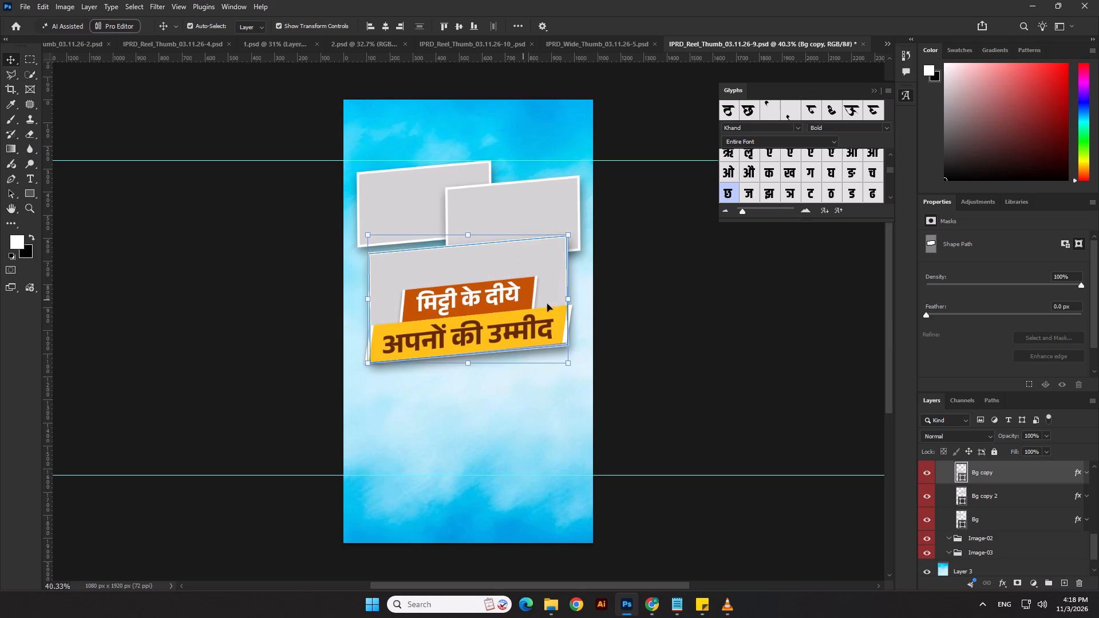
key(Up)
key(Up)
key(Up)
key(Up)
click(719, 316)
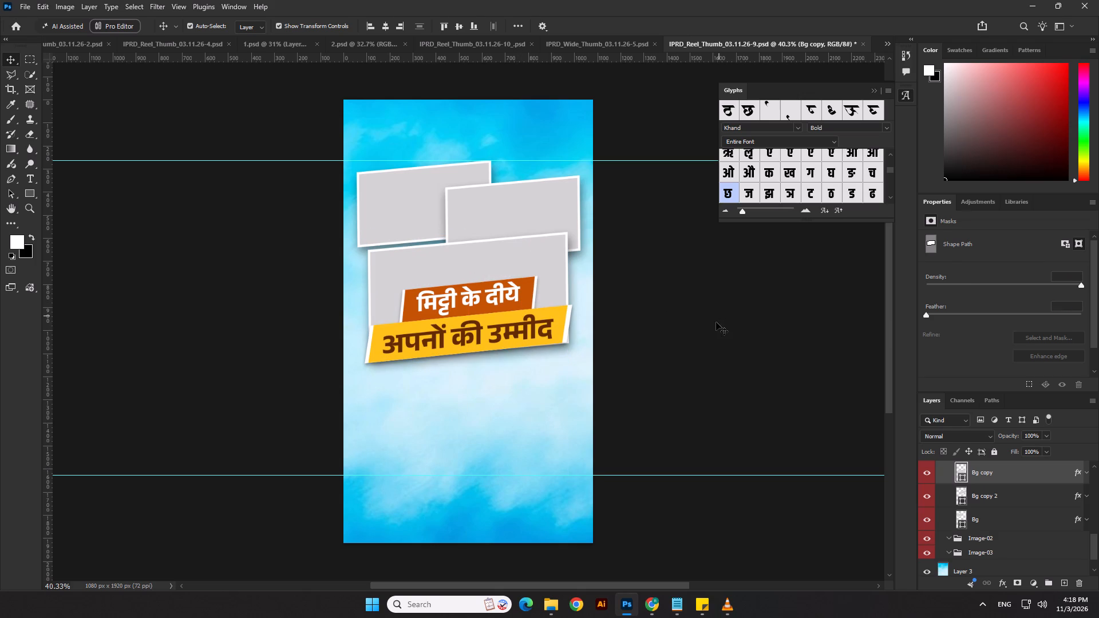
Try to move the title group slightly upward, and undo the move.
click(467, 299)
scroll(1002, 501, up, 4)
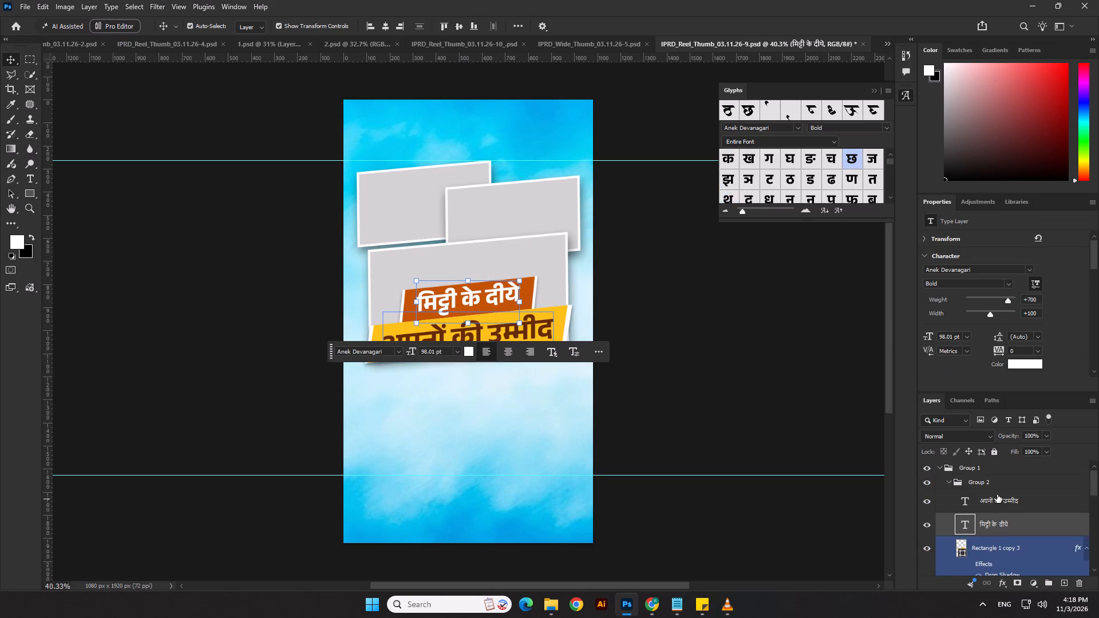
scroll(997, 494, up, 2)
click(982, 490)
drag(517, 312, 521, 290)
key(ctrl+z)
Move the whole title group, Group 1, straight up over the two small frames to Y 457 px.
click(978, 472)
click(481, 275)
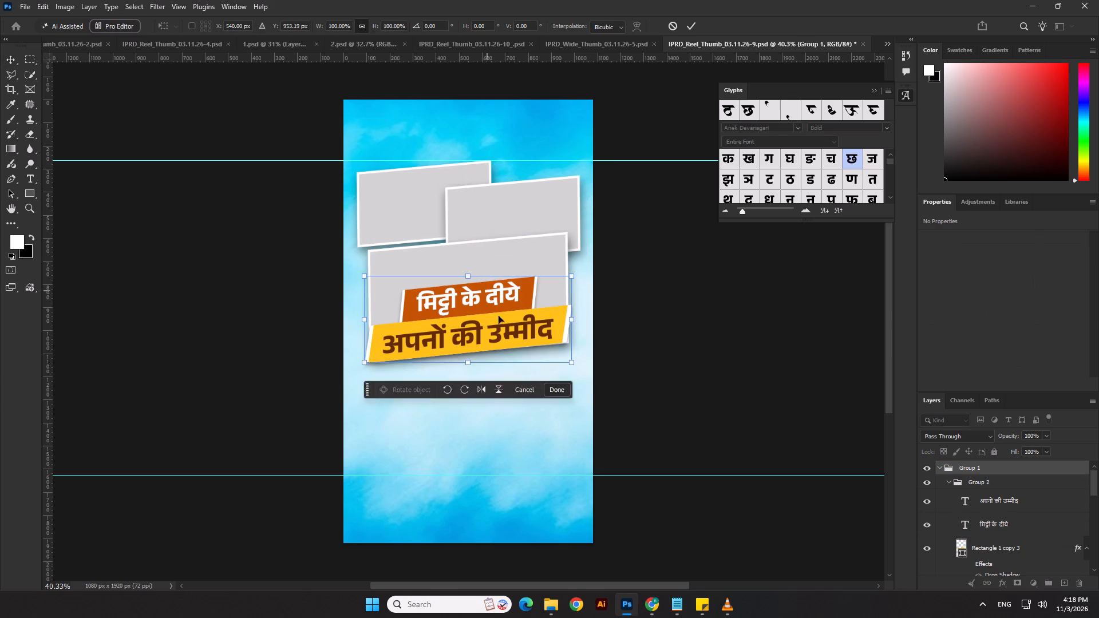
drag(500, 318, 508, 203)
click(484, 338)
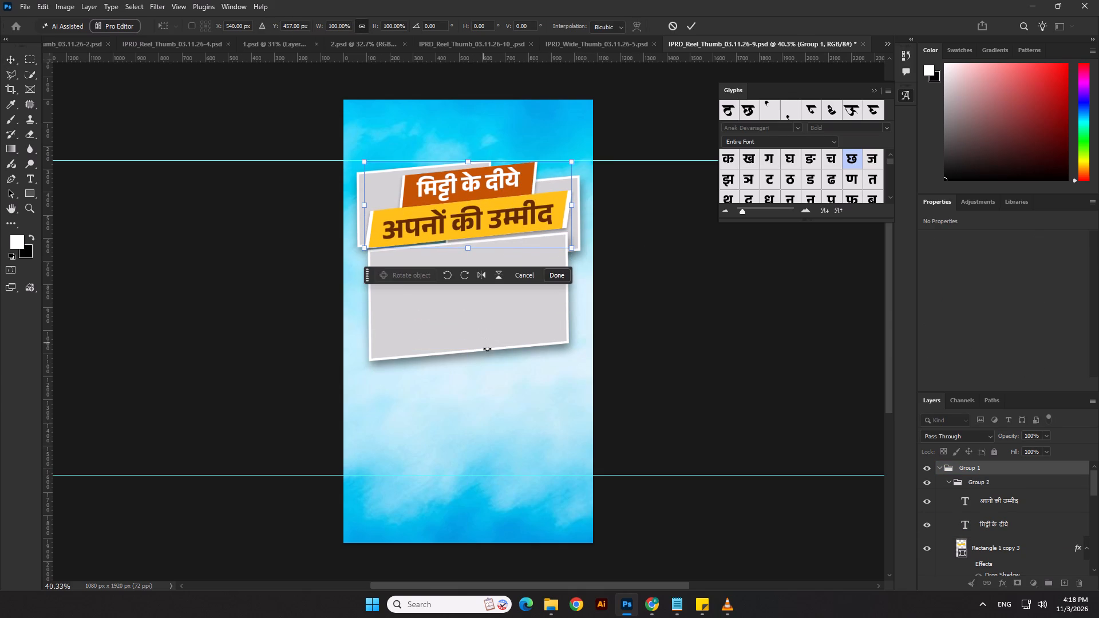
key(Return)
click(729, 369)
Select the three empty photo frames, Bg, Bg copy and Bg copy 2, and move them together straight down below the title.
click(520, 351)
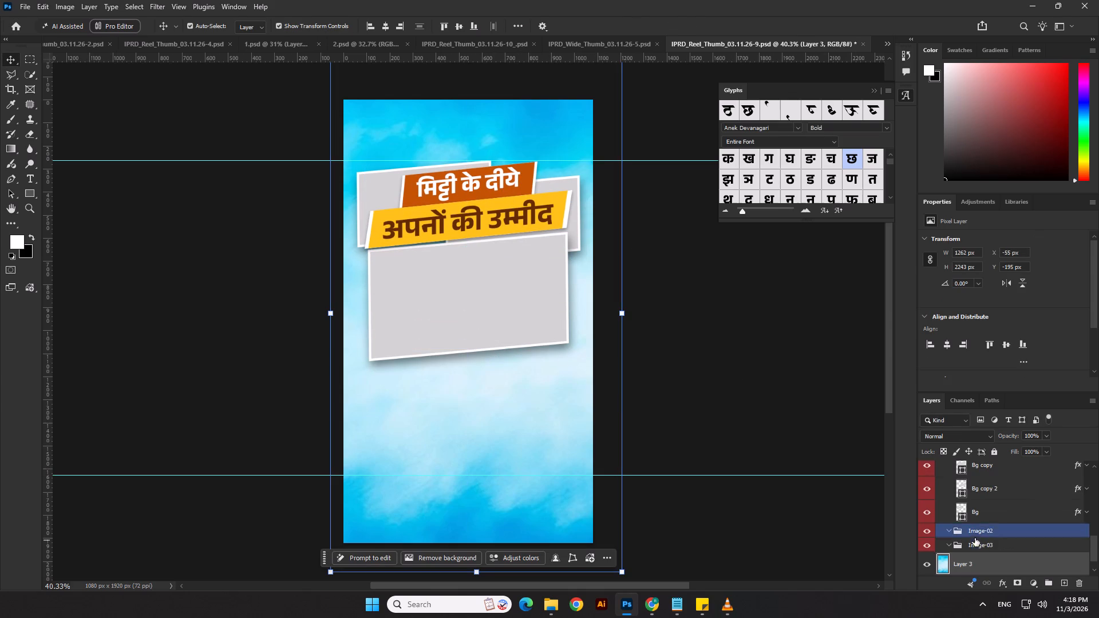
click(530, 322)
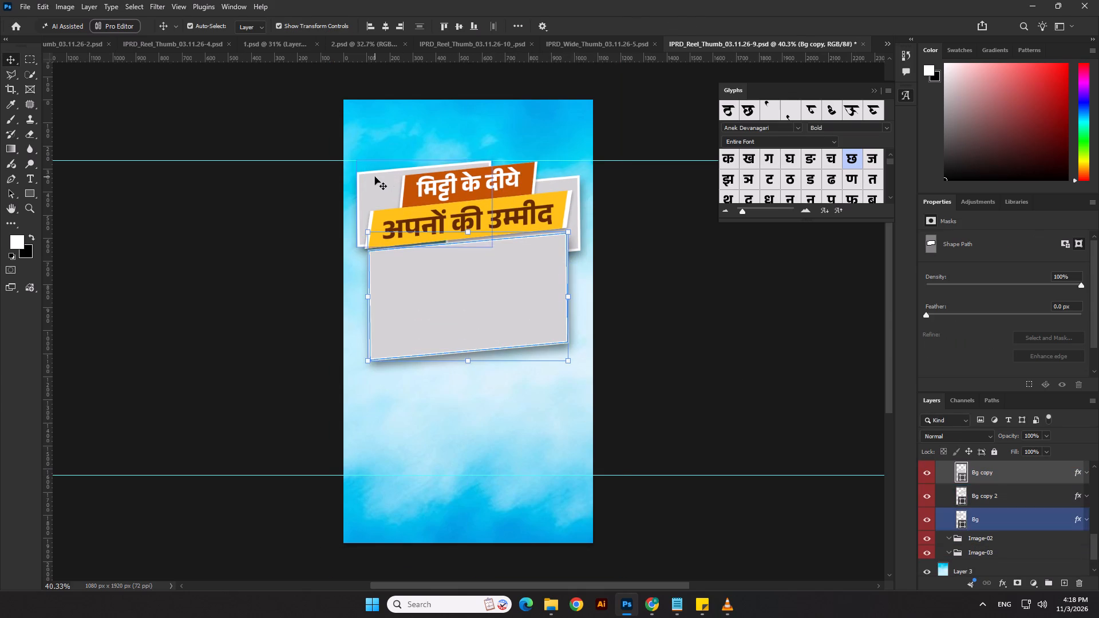
shift+click(375, 177)
scroll(579, 189, up, 8)
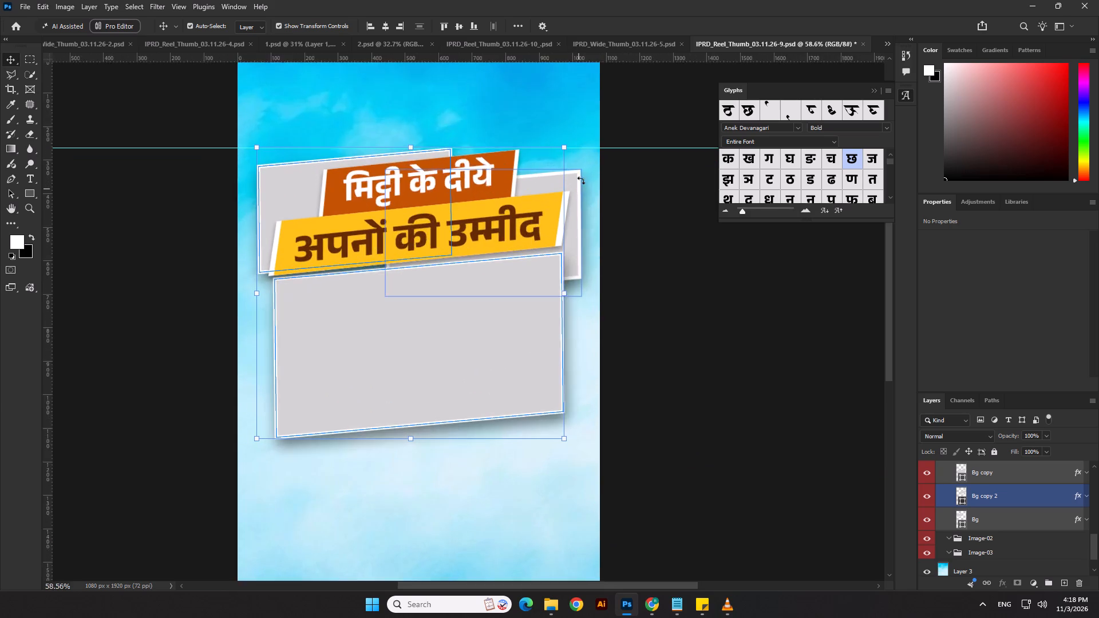
shift+click(575, 181)
drag(567, 181, 571, 347)
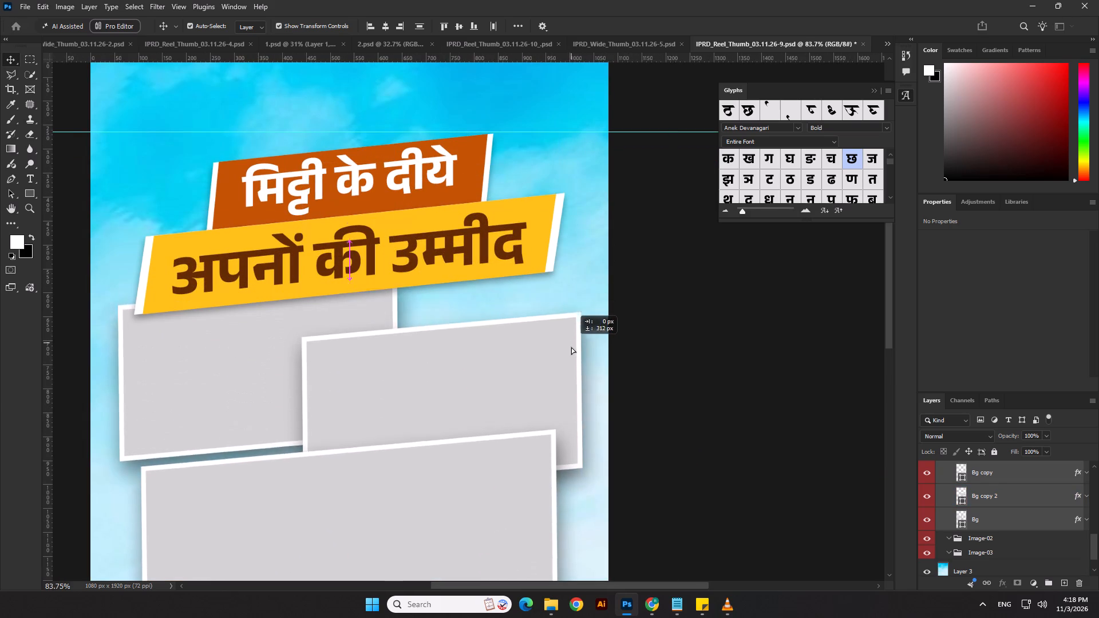
drag(571, 347, 575, 353)
scroll(742, 168, down, 16)
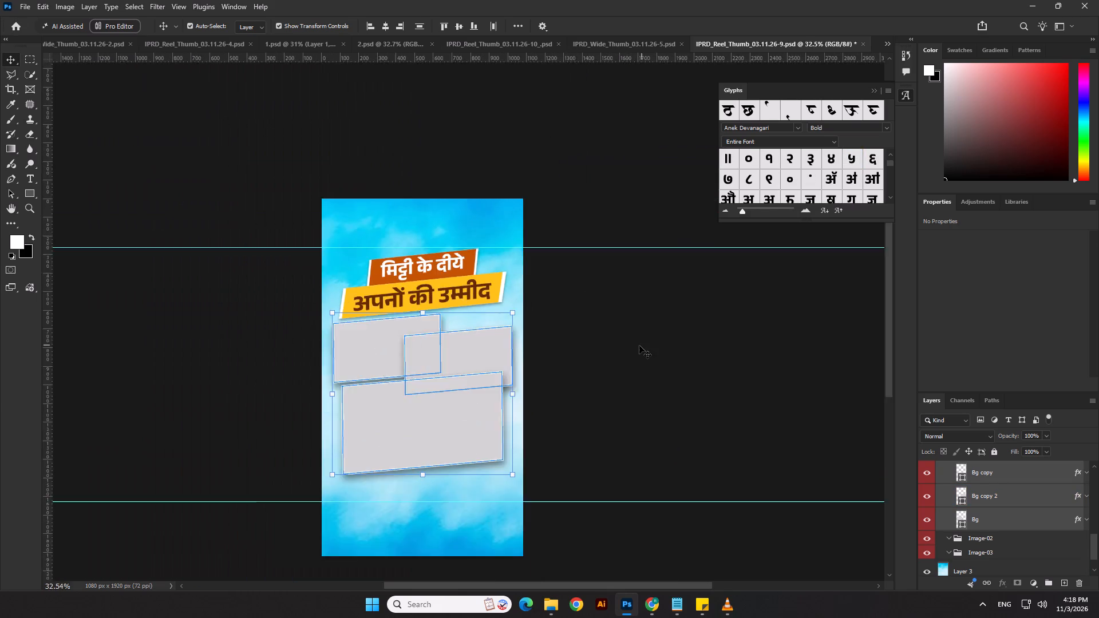
Scale the three frames together to about 107% and shift them down to Y 1149.5 px.
scroll(639, 346, down, 3)
drag(433, 444, 434, 451)
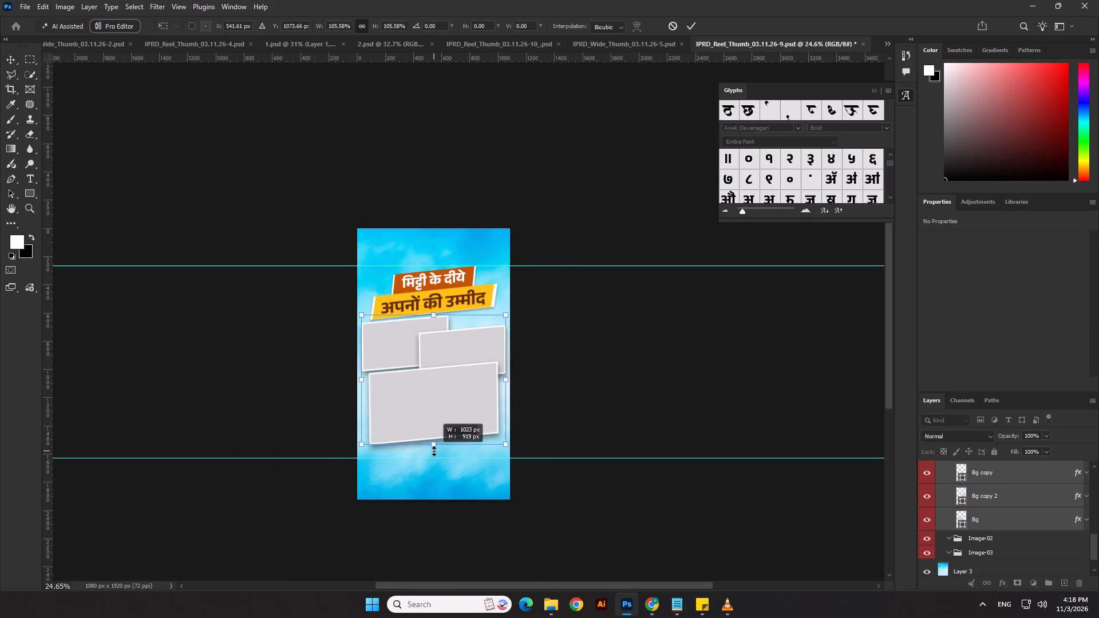
drag(434, 451, 434, 453)
key(shift+Down)
key(shift+Down)
key(shift+Down)
key(shift+Down)
key(shift+Down)
key(shift+Down)
key(shift+Down)
key(Return)
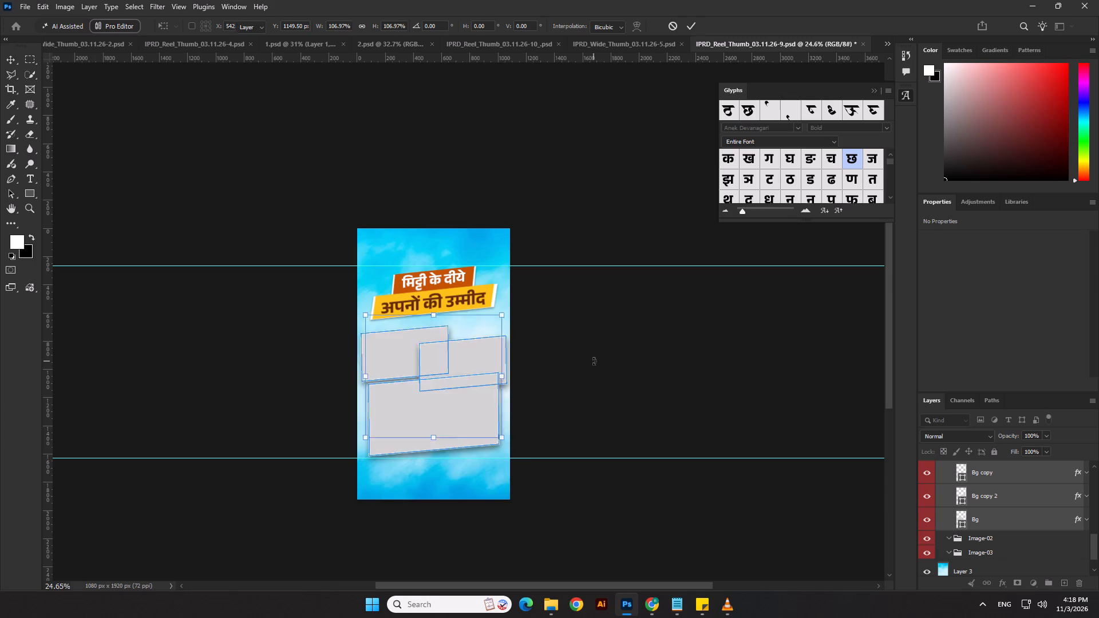
click(594, 361)
Centre the sky background, Layer 3, vertically on the canvas.
scroll(426, 319, up, 1)
click(449, 223)
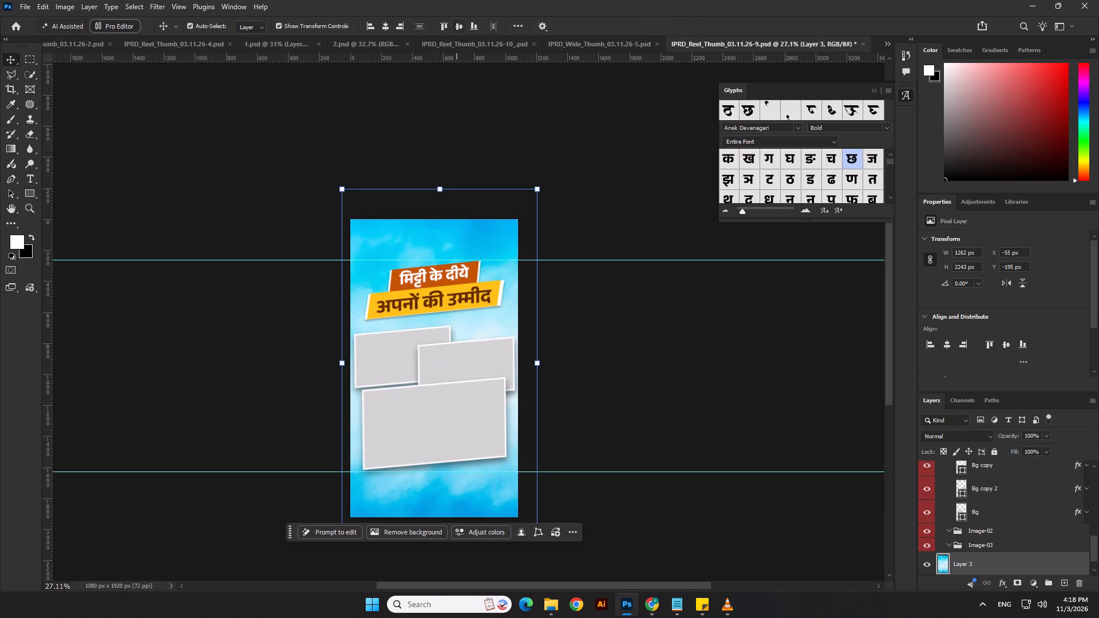
click(454, 29)
click(438, 106)
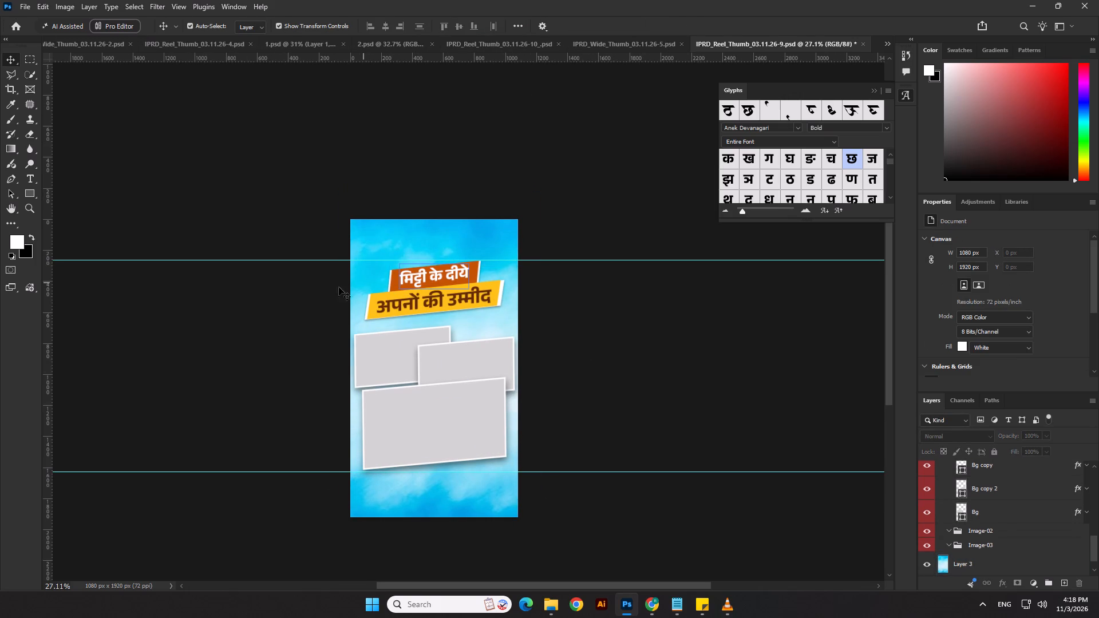
Fully lock the sky background layer, Layer 3.
drag(298, 355, 438, 412)
click(634, 363)
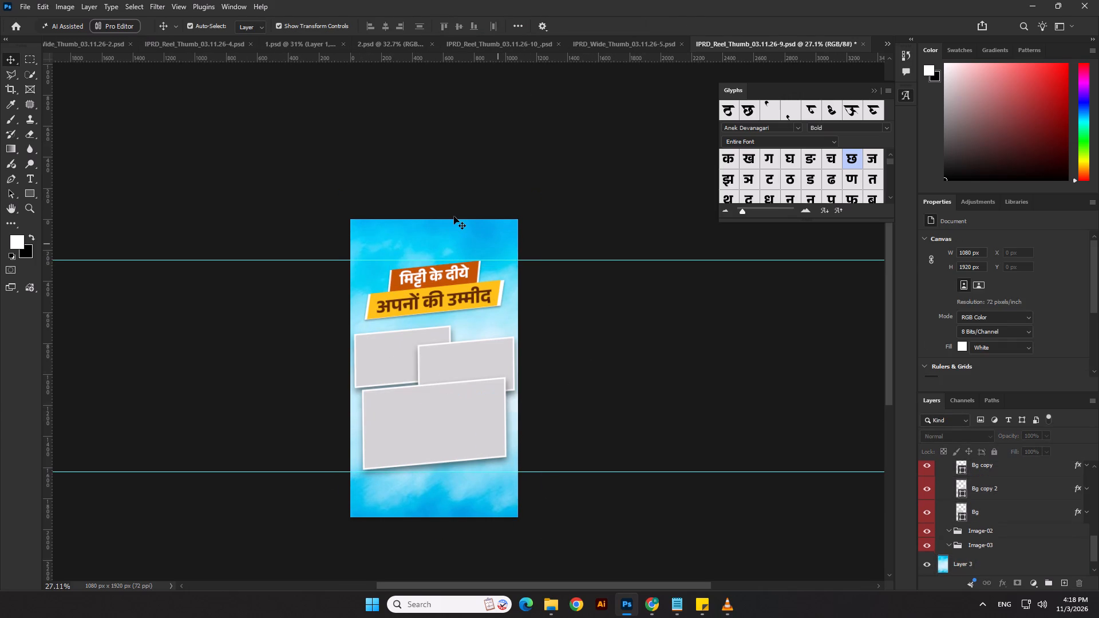
click(454, 216)
click(511, 234)
click(995, 454)
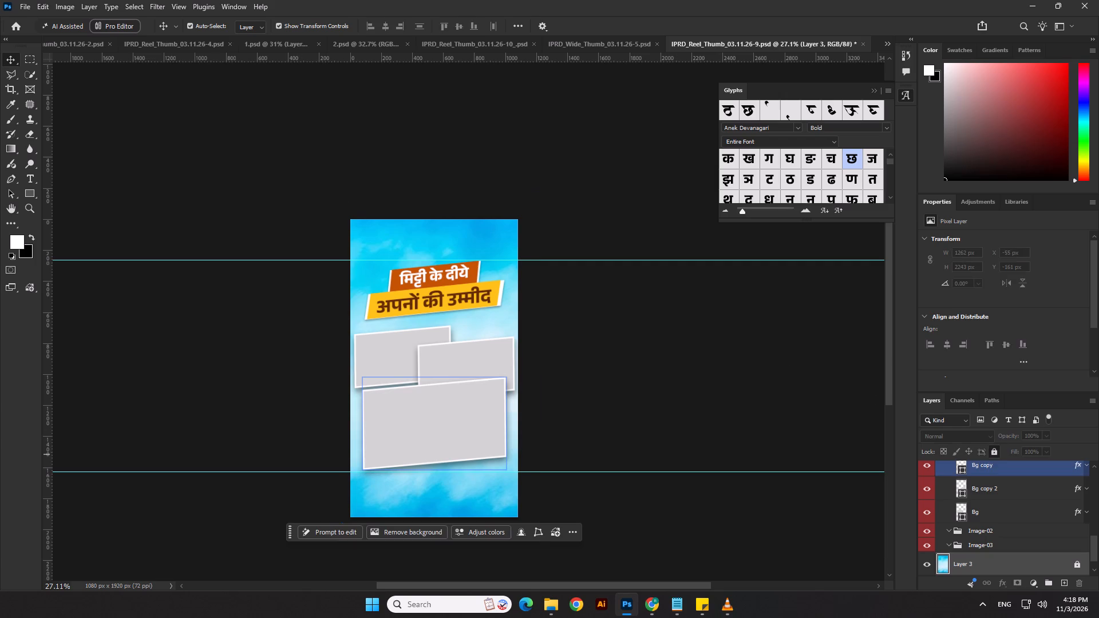
click(811, 423)
Select the three empty frames together and nudge them slightly down, with the large frame's lower edge just past the lower guide.
drag(321, 344, 487, 412)
key(shift+Down)
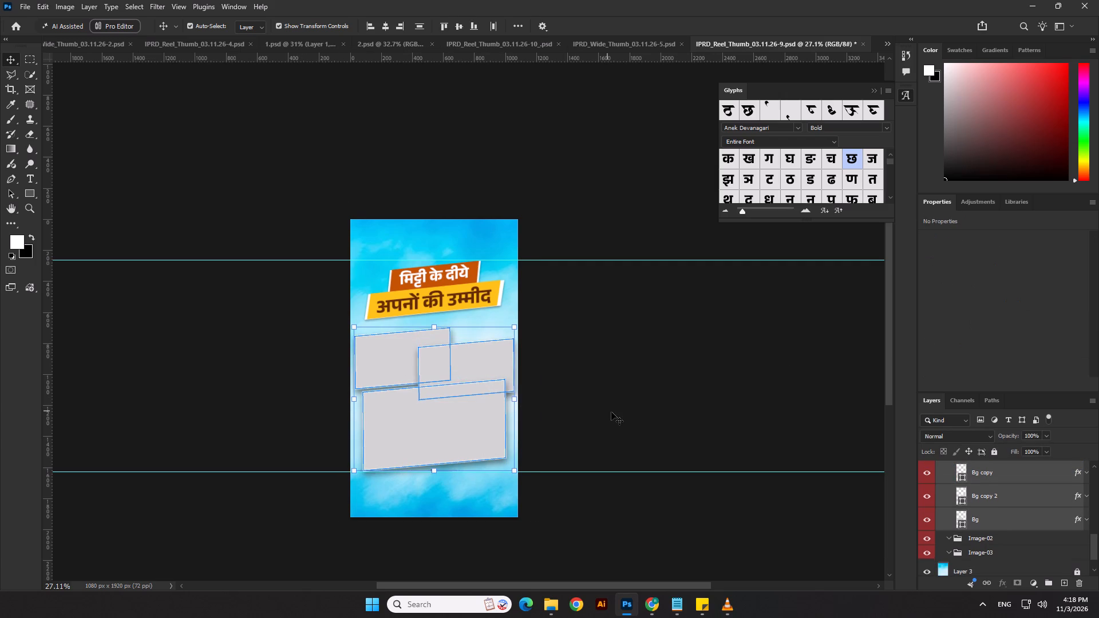
key(Down)
key(Down)
key(Down)
key(Down)
key(Down)
key(Down)
key(Down)
key(Down)
key(Return)
click(600, 378)
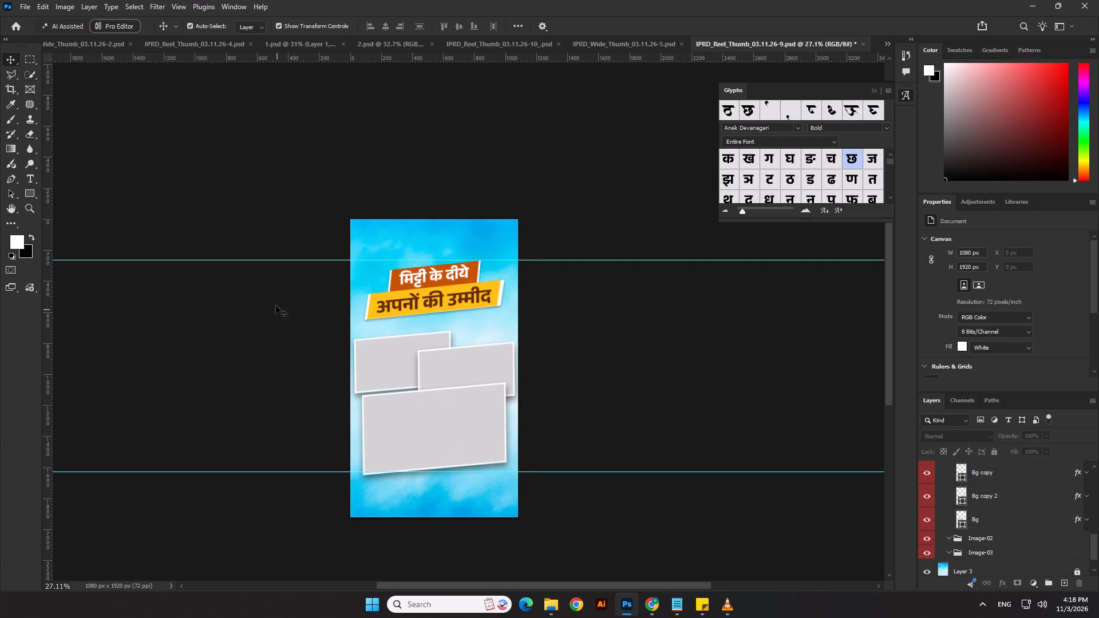
Switch by way of the Thumbnail notes in Notepad to the 03.11.26 folder in File Explorer.
click(683, 608)
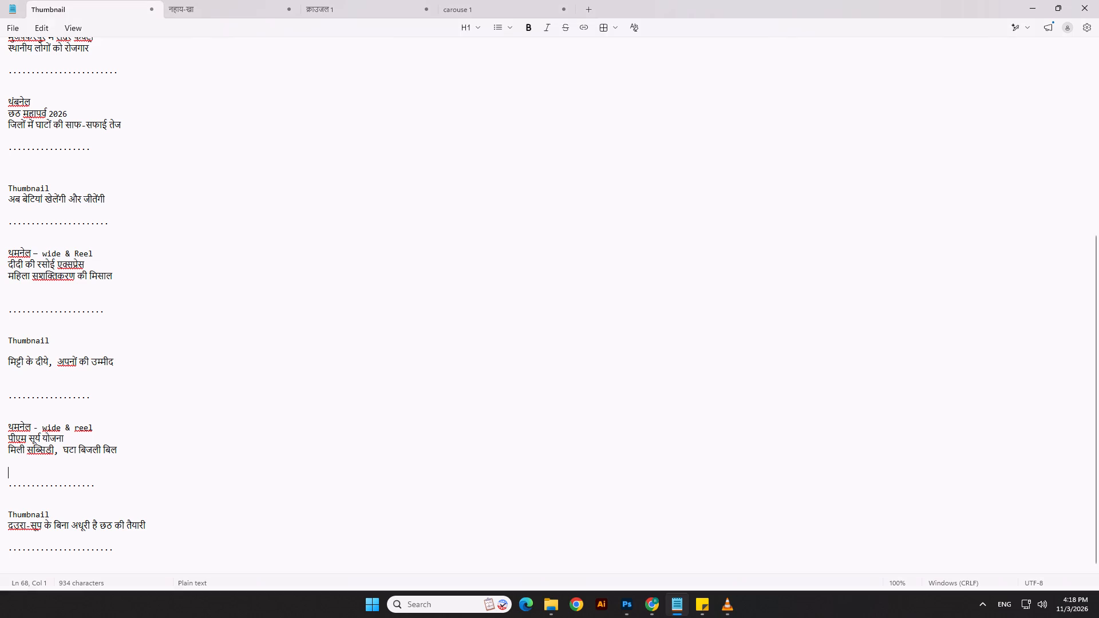
key(alt+Tab)
alt+click(766, 228)
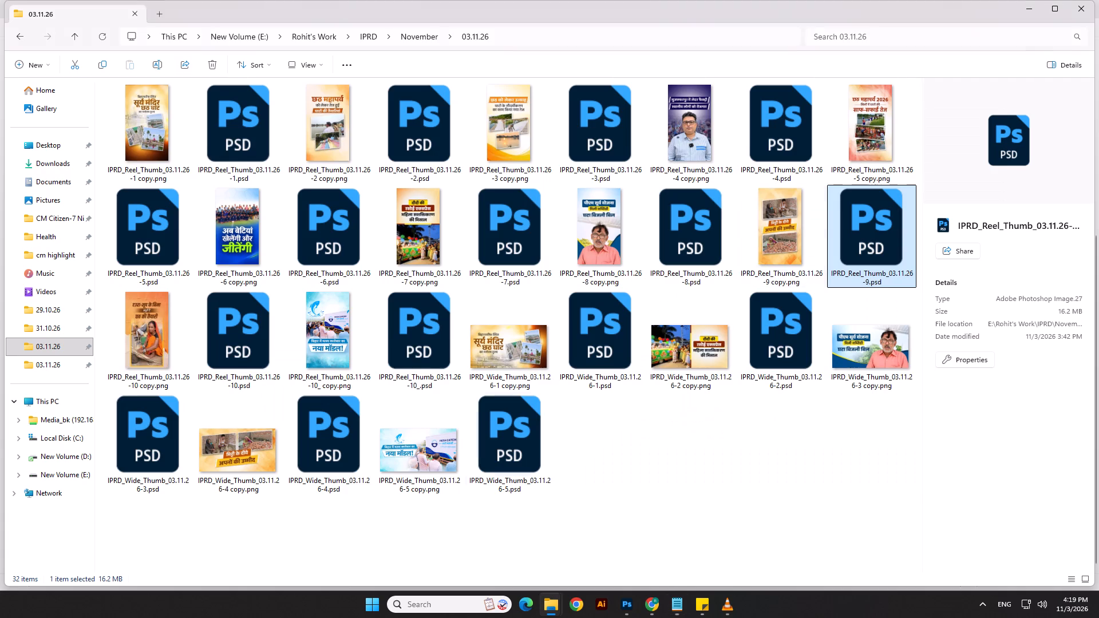
Switch to VLC media player and close its video window.
key(alt+Tab)
key(alt+Tab)
alt+click(479, 426)
click(1096, 1)
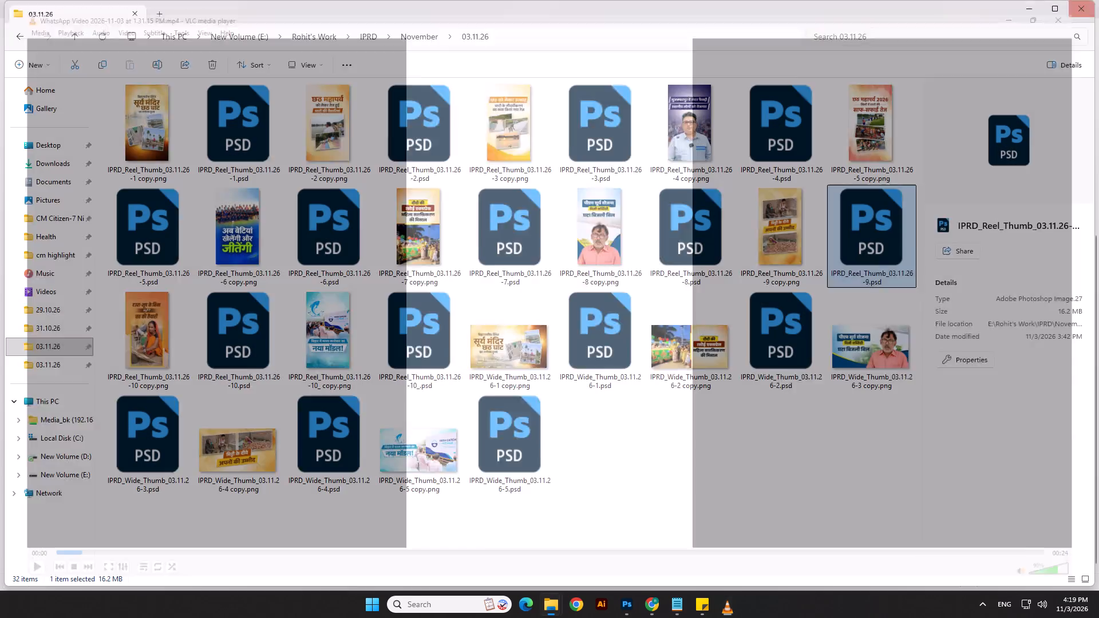
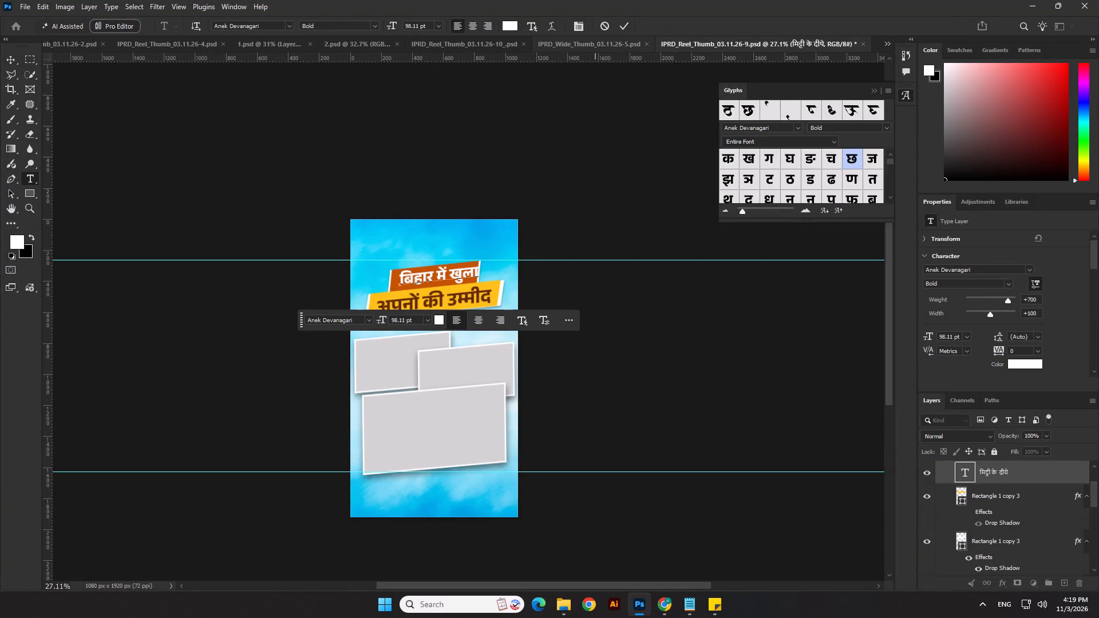
Finish the upper title line as "बिहार में खुला" and centre it horizontally on the thumbnail.
click(625, 26)
click(389, 26)
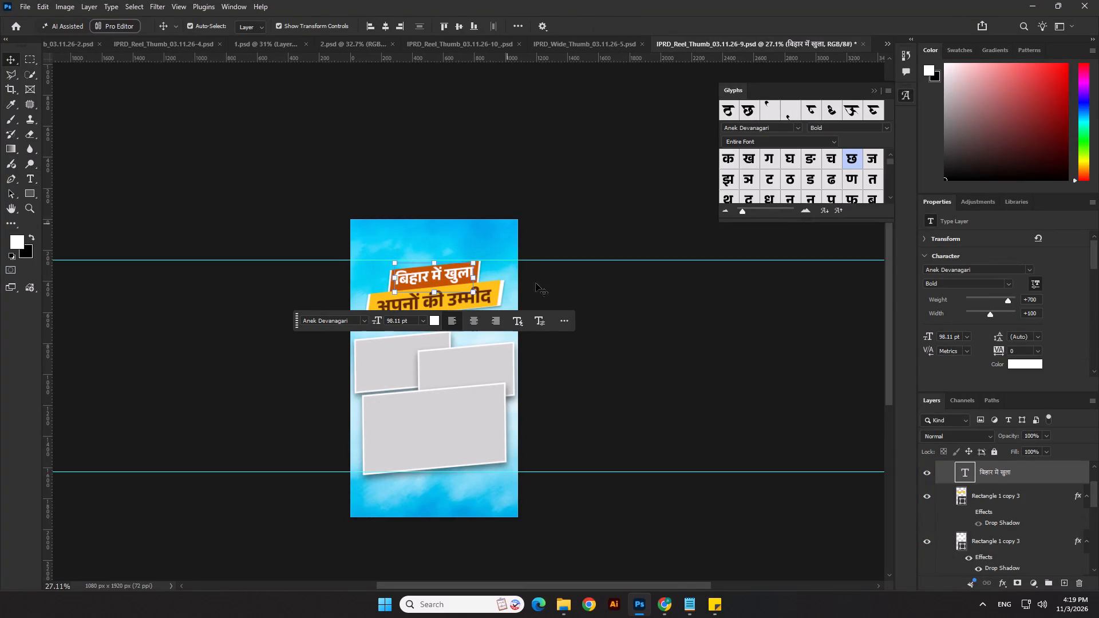
click(596, 362)
Recolour the orange box behind the upper title line to a darker blue, 0a7aa2, based on a colour sampled from the sky.
scroll(511, 280, up, 8)
click(469, 258)
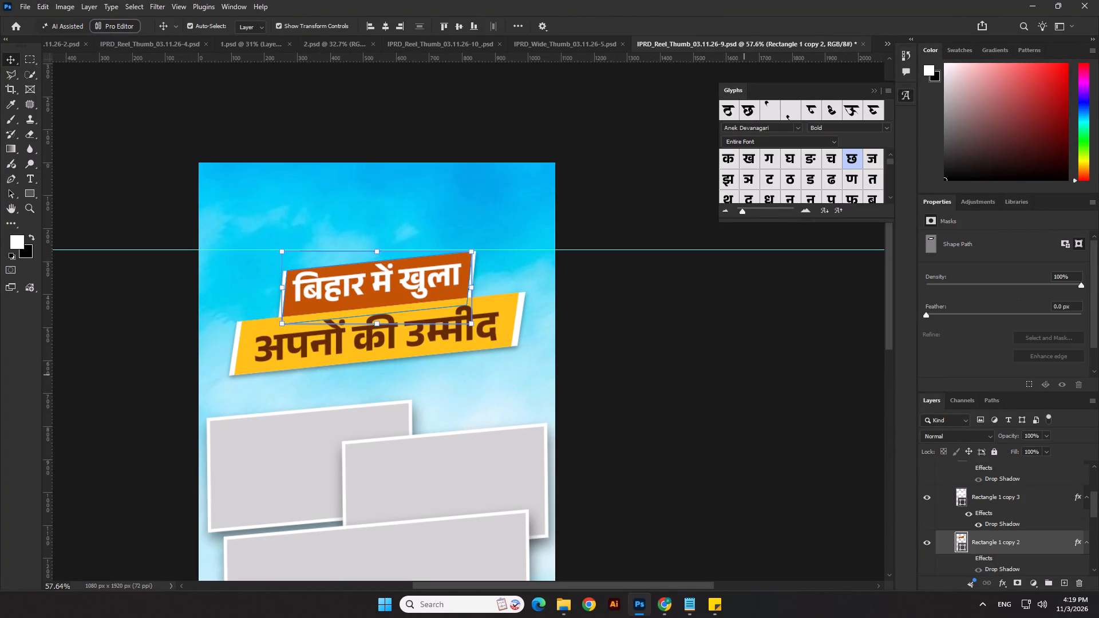
double_click(963, 548)
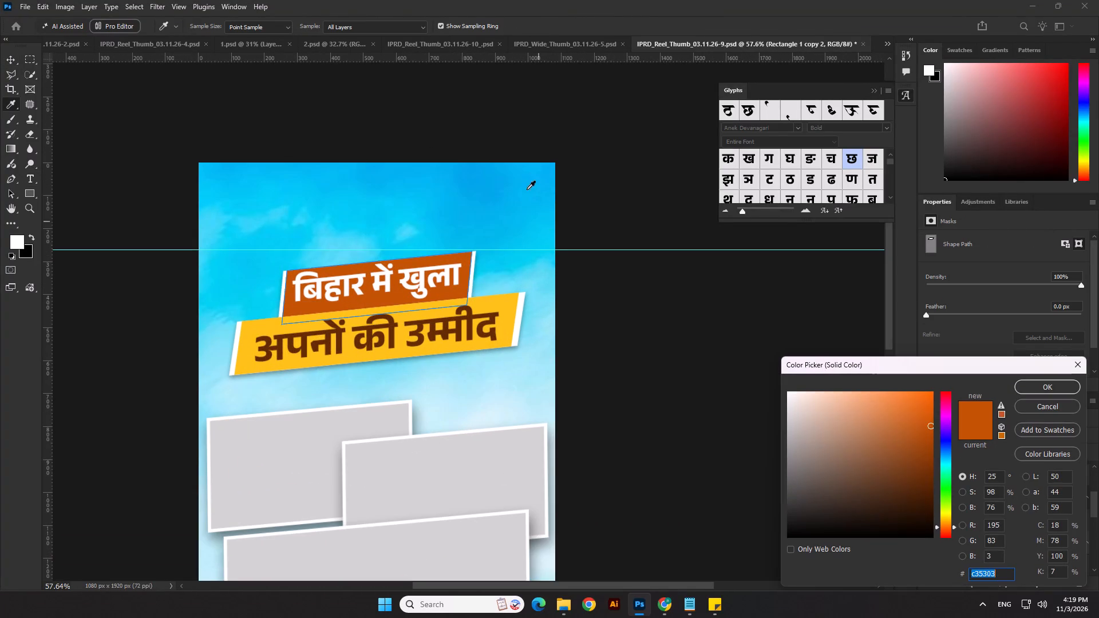
click(524, 179)
click(924, 445)
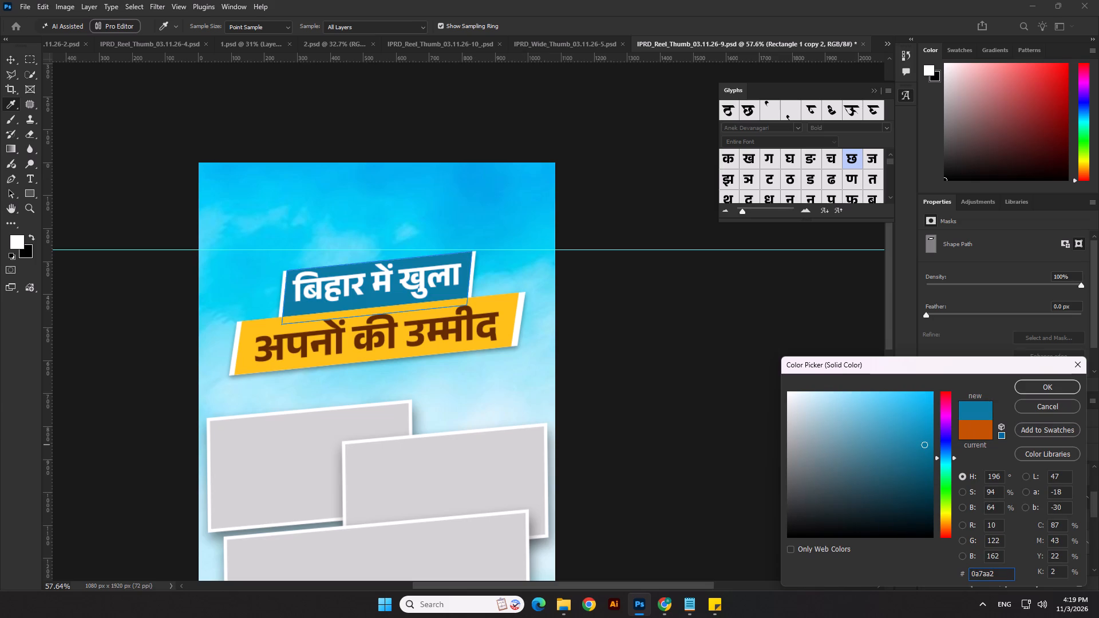
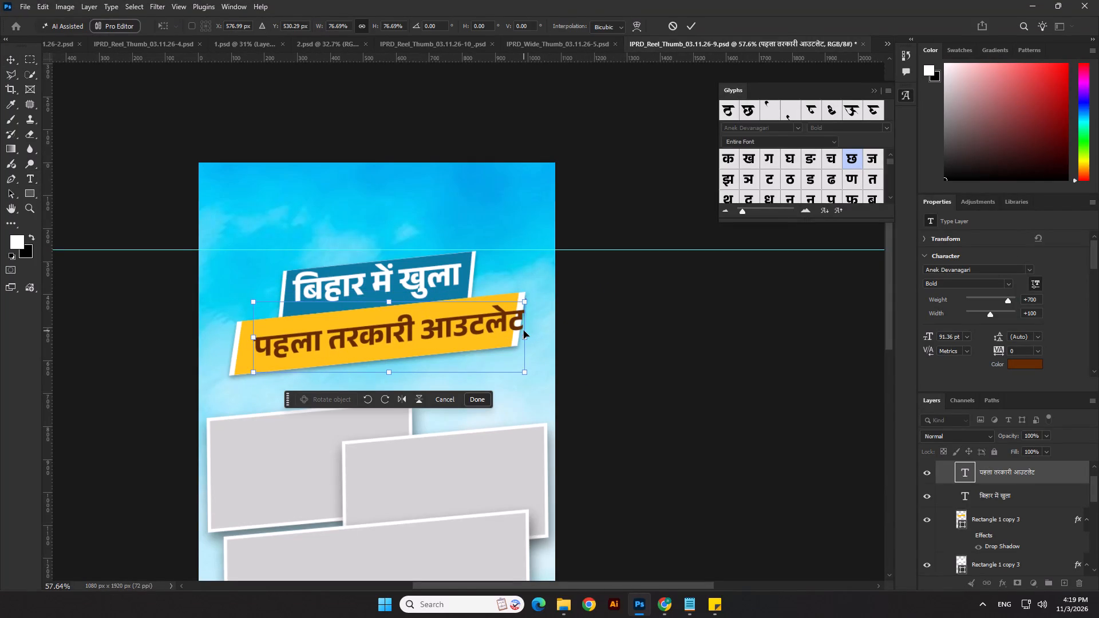
Shift the lower title line "पहला तरकारी आउटलेट" left to X 557 px on its yellow box and apply the transform.
key(Left)
key(Left)
key(Left)
key(Left)
key(Left)
key(Left)
key(Left)
key(Left)
key(Left)
key(Left)
key(Left)
key(Left)
key(Left)
key(Left)
key(Left)
key(Left)
key(Left)
key(Return)
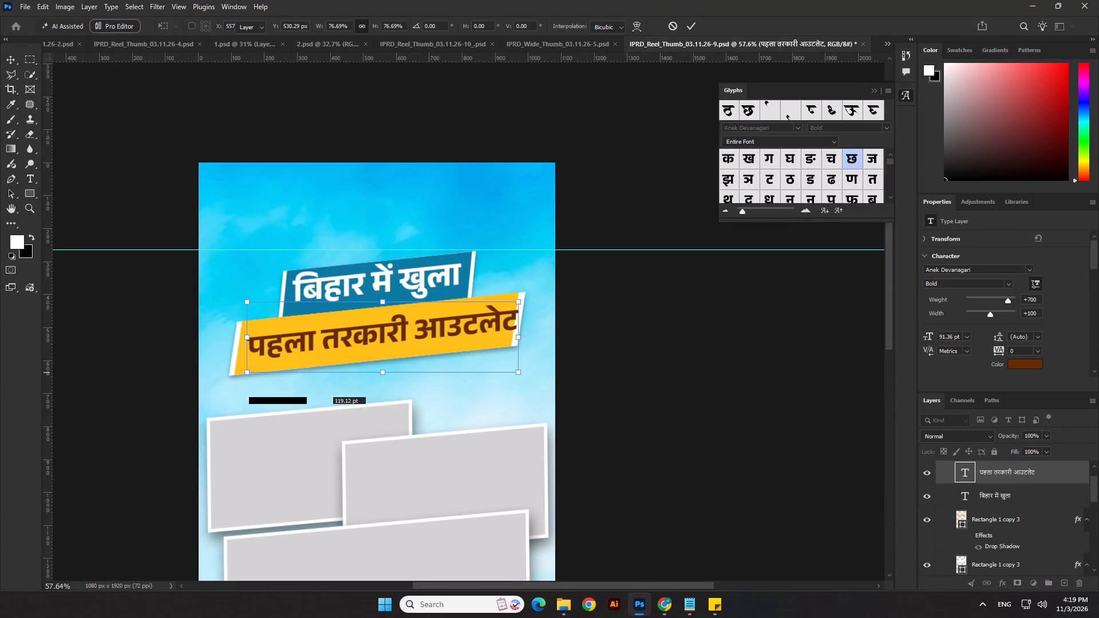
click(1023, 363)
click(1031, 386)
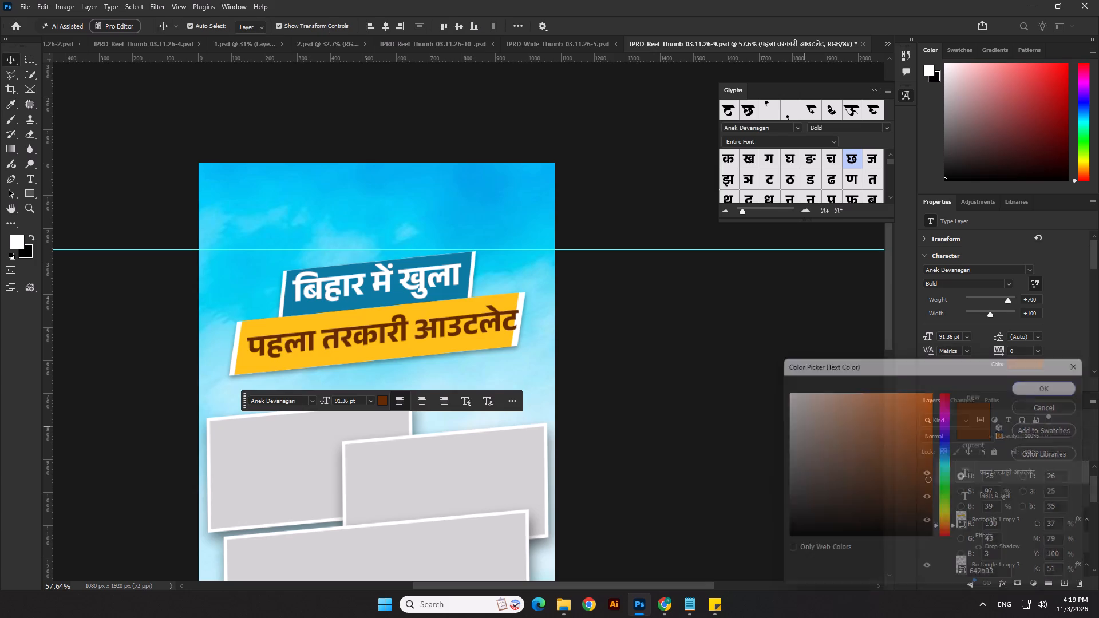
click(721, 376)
Widen the yellow box and its white backing on both sides to about 114%, then centre them horizontally on the thumbnail.
scroll(550, 301, up, 2)
click(516, 304)
shift+click(498, 303)
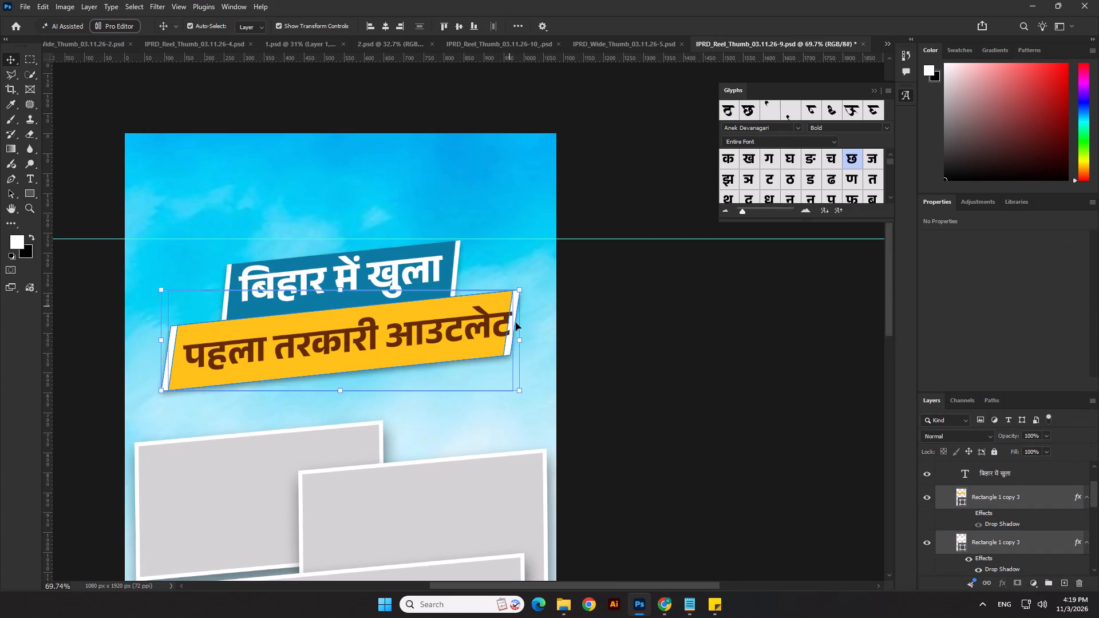
drag(522, 339, 550, 335)
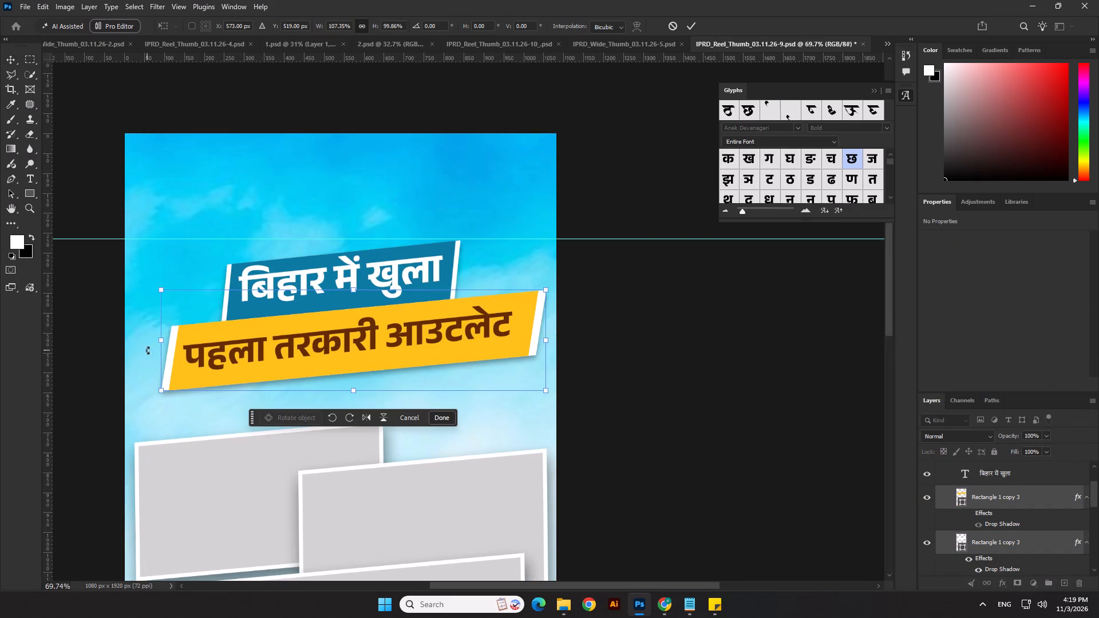
drag(159, 340, 130, 347)
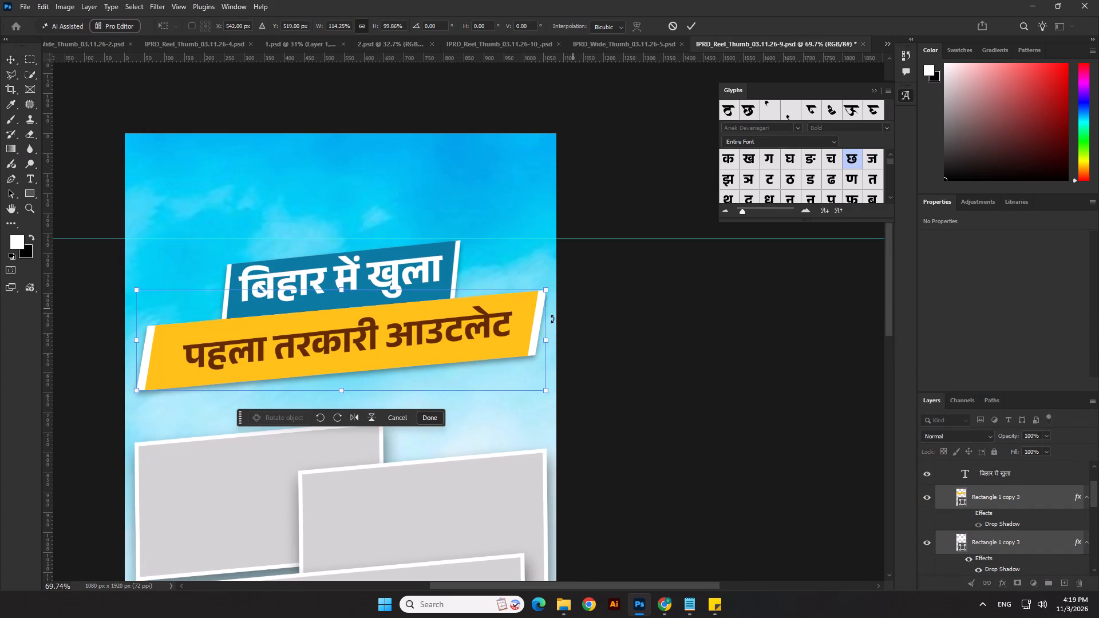
ctrl+shift+drag(546, 342, 548, 337)
key(Return)
click(387, 30)
click(808, 409)
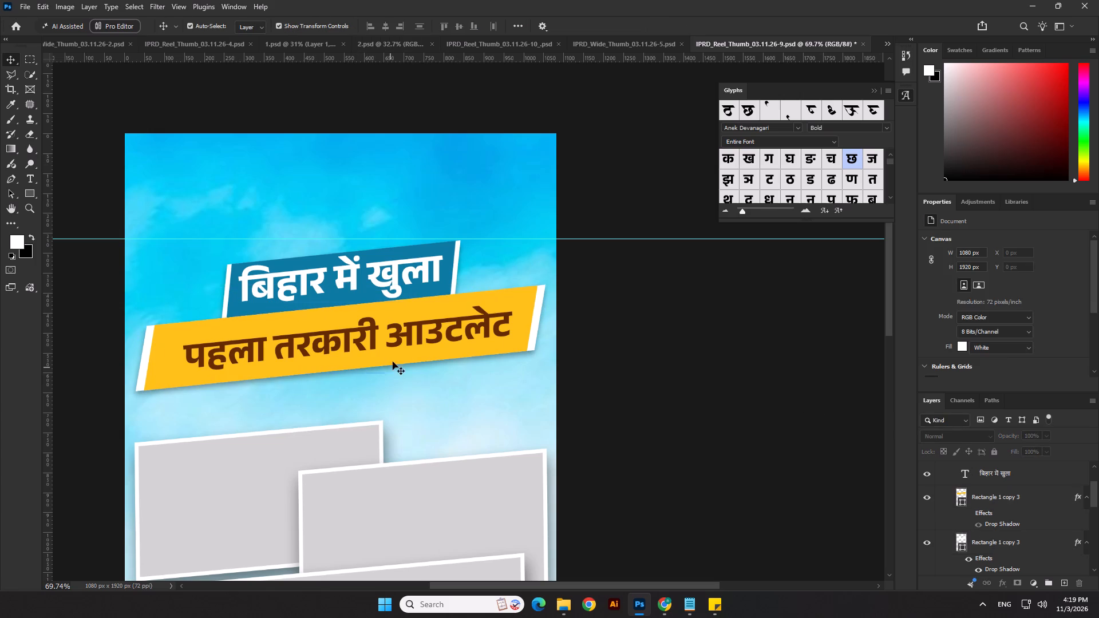
Enlarge the lower title line to 100.88 pt to fill the widened yellow box.
click(397, 334)
drag(184, 346, 150, 352)
key(Return)
Recolour the lower title text to blue 0a7aa2, sampled from the box behind the upper title line.
click(1027, 362)
click(445, 251)
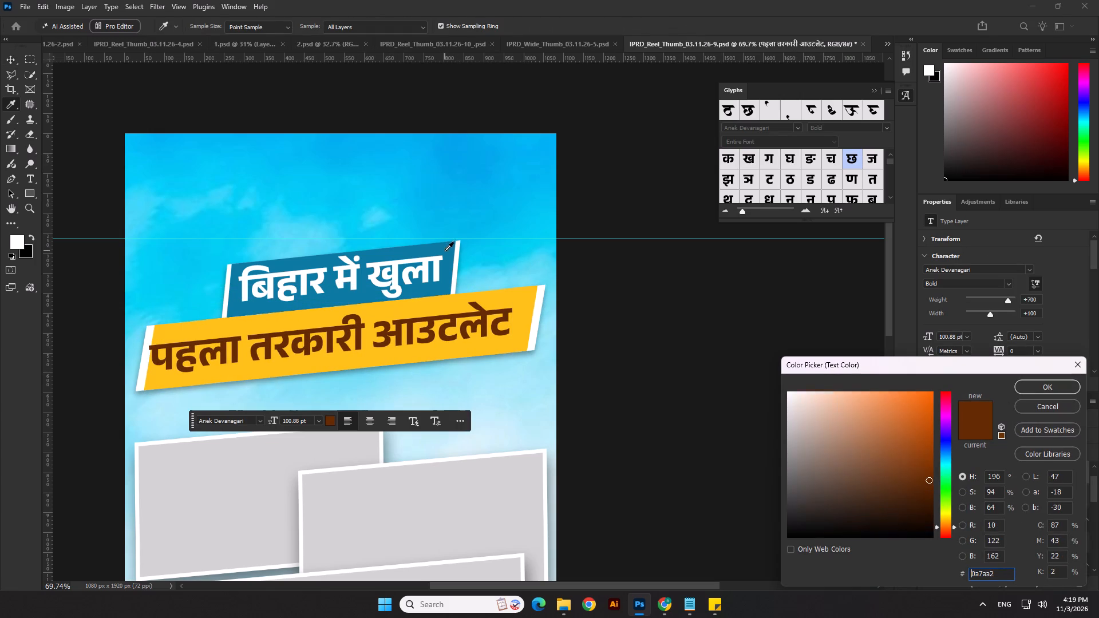
click(1037, 387)
click(897, 392)
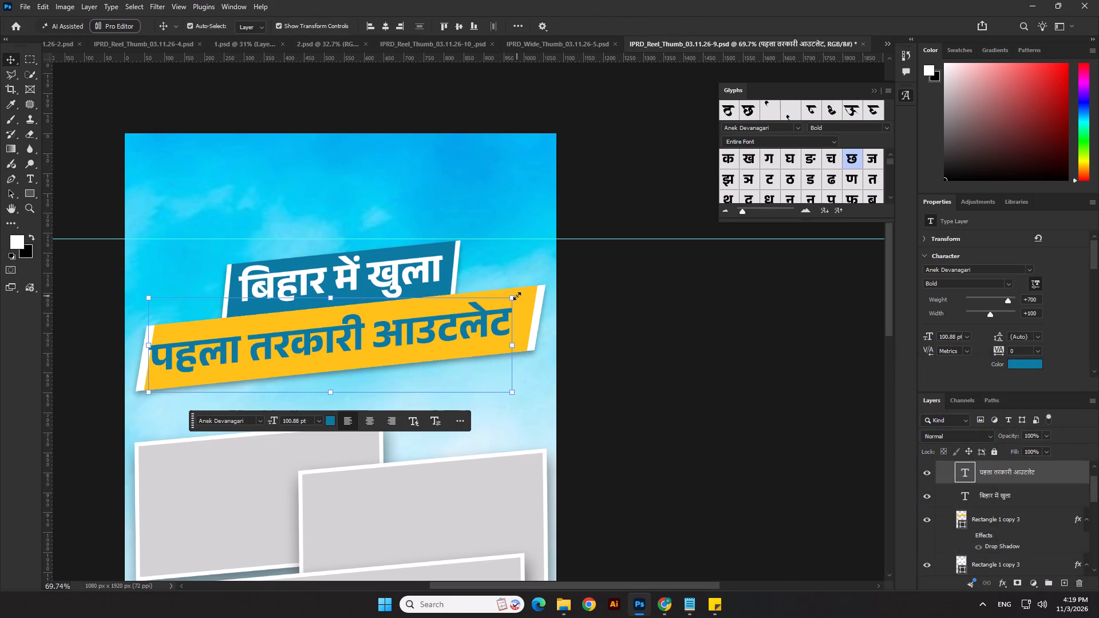
drag(664, 323, 658, 324)
Recolour the yellow box behind the lower title line to white, ffffff.
click(530, 299)
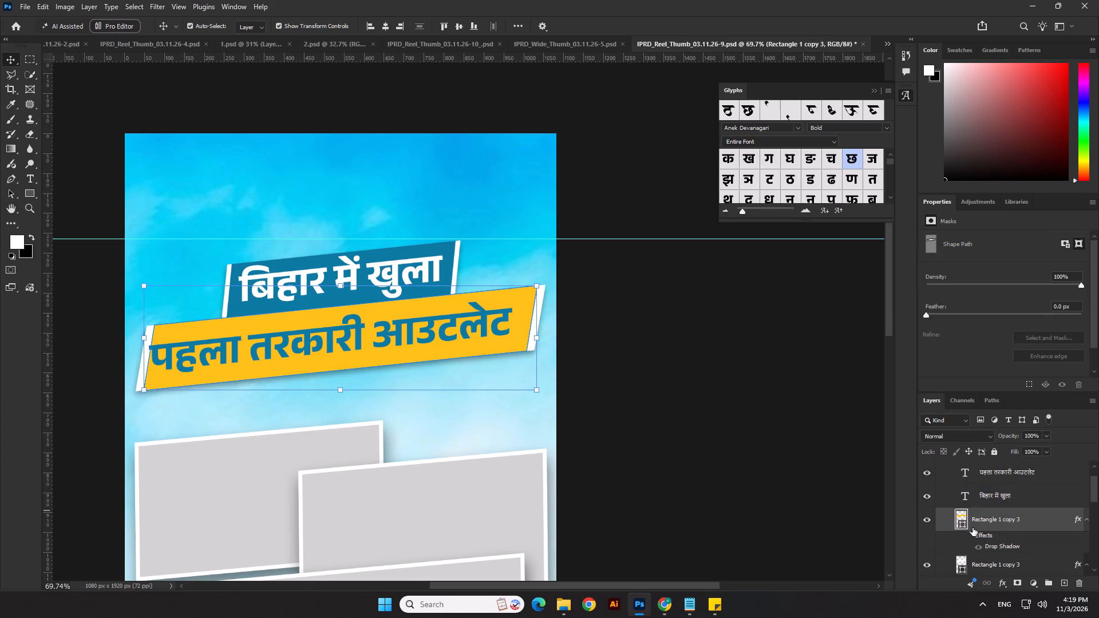
double_click(963, 528)
drag(817, 470, 734, 339)
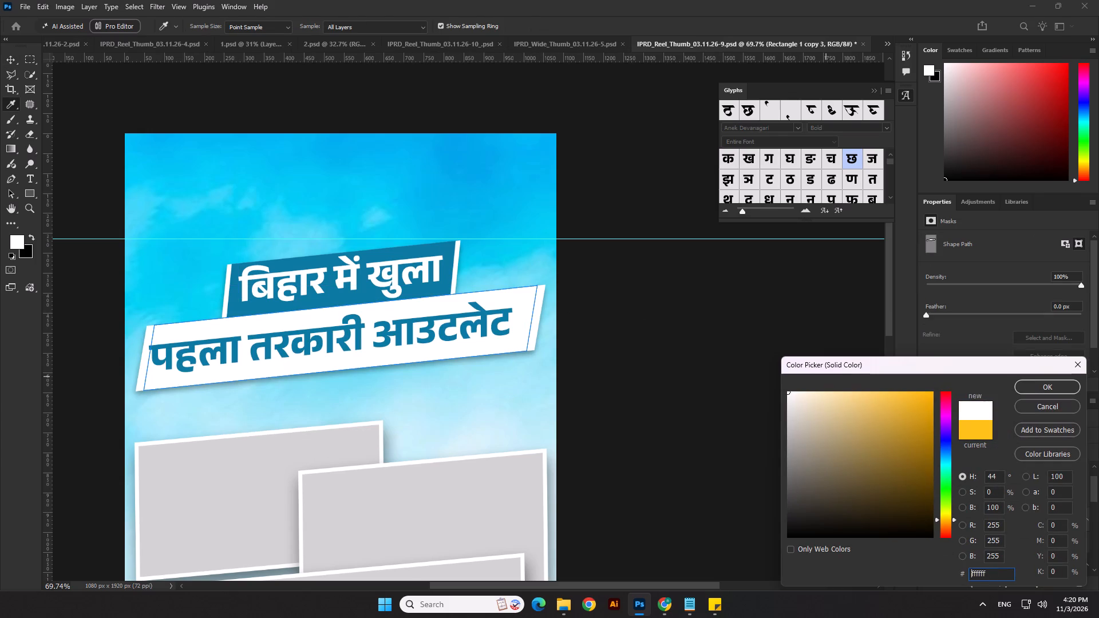
click(1046, 386)
click(838, 411)
Recolour the white backing shape behind the lower title box to the blue sampled from the upper title box.
click(540, 307)
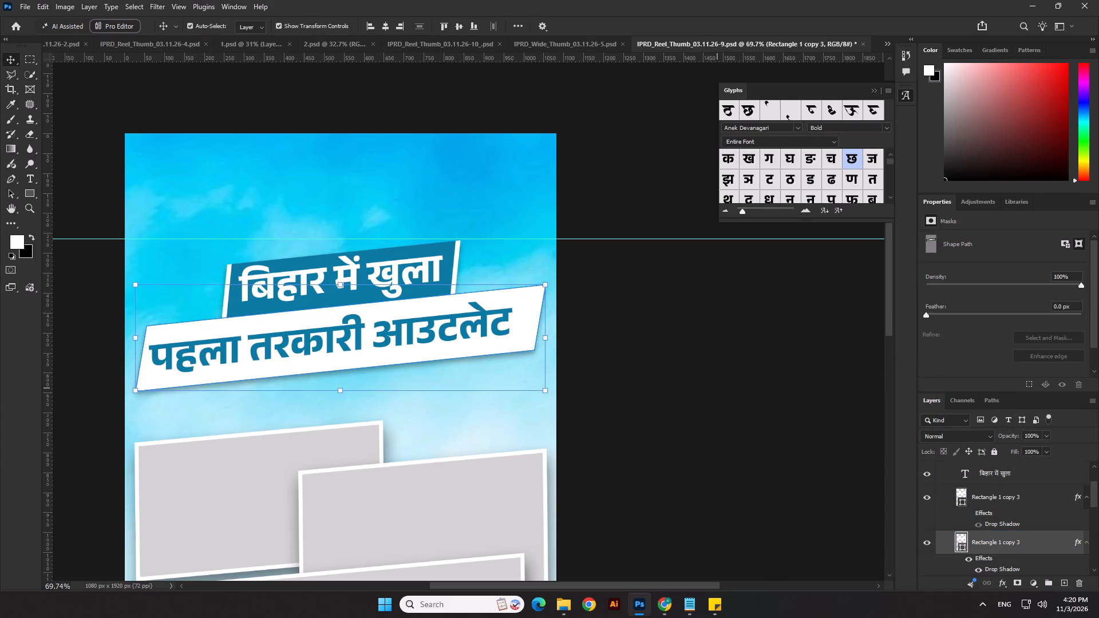
double_click(963, 546)
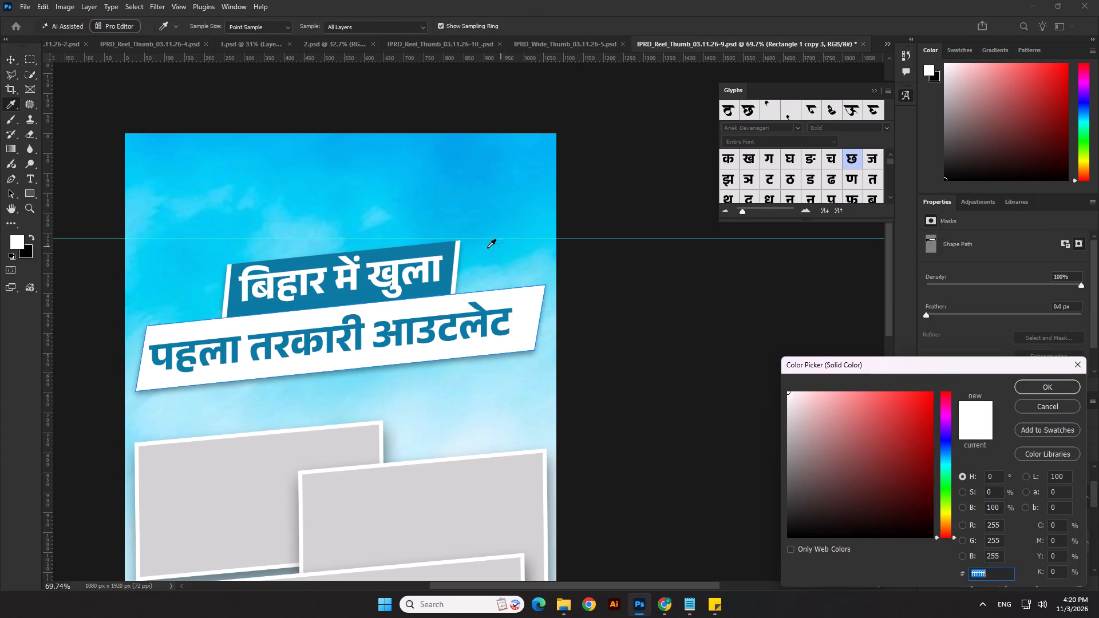
click(447, 251)
click(1034, 385)
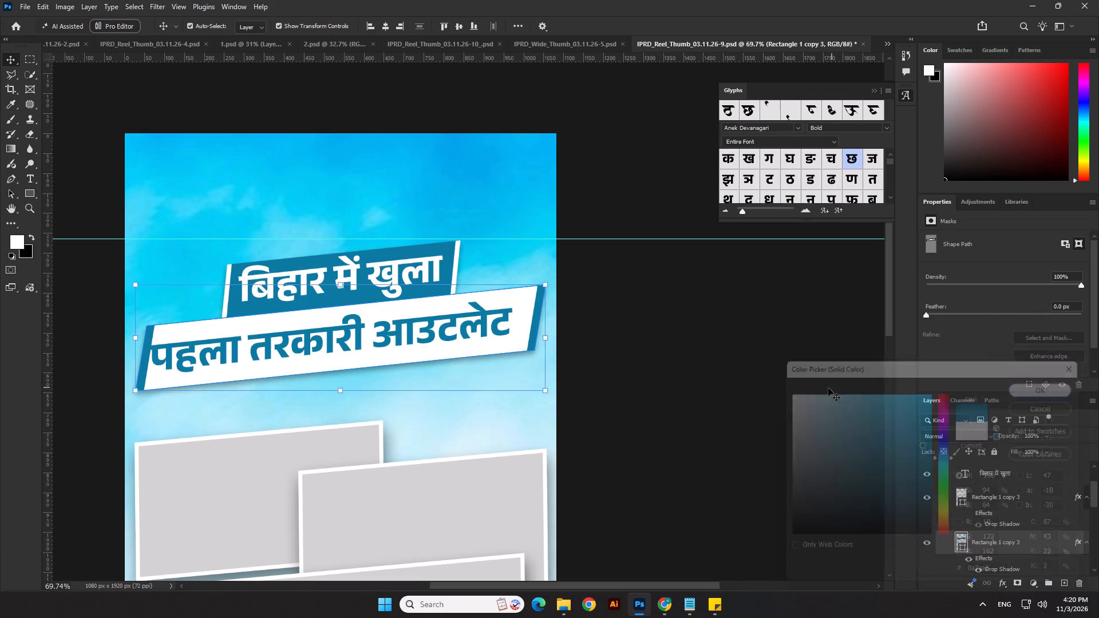
click(828, 388)
Centre the lower title line horizontally on the thumbnail.
click(429, 335)
click(387, 26)
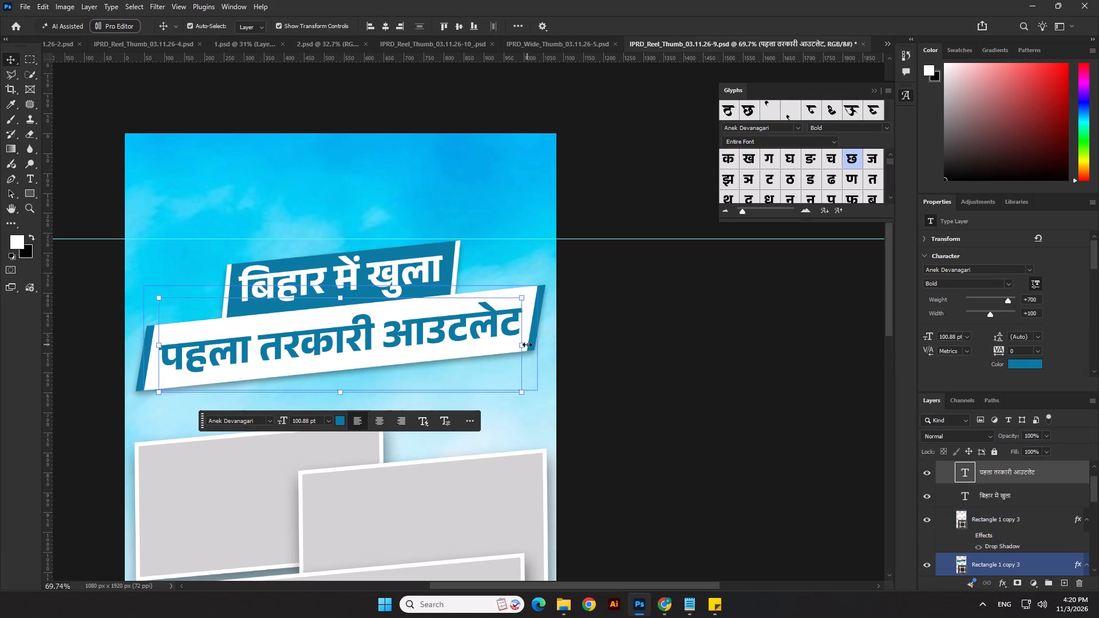
click(610, 345)
Narrow the blue backing shape of the lower title slightly and centre it horizontally, leaving slimmer blue ends.
scroll(583, 356, down, 4)
click(607, 367)
scroll(634, 347, down, 4)
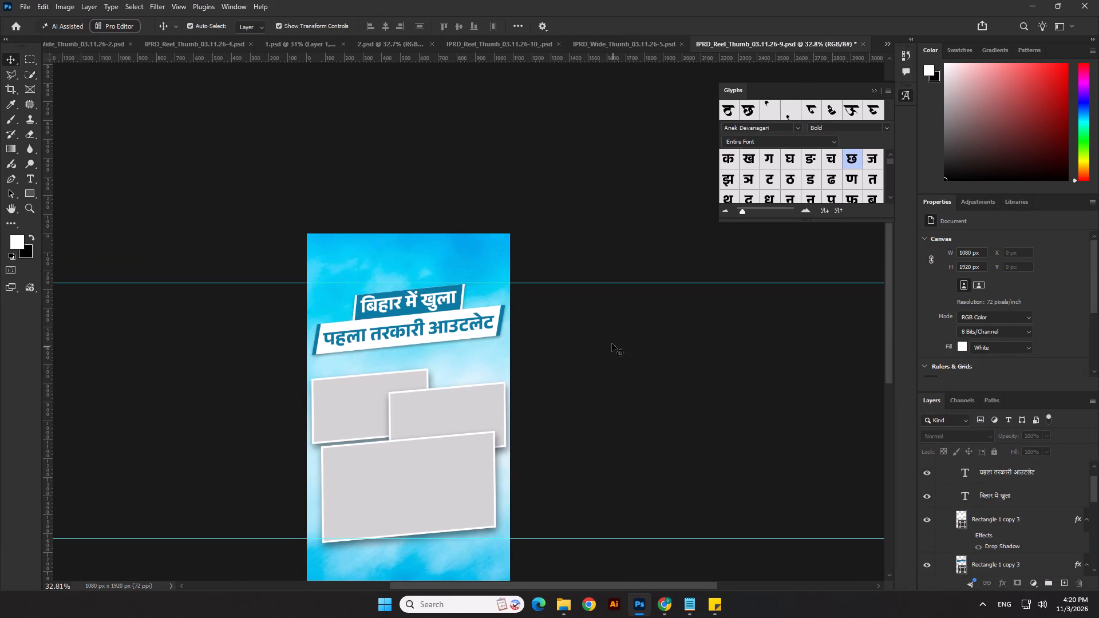
scroll(490, 315, up, 4)
click(508, 311)
shift+click(497, 311)
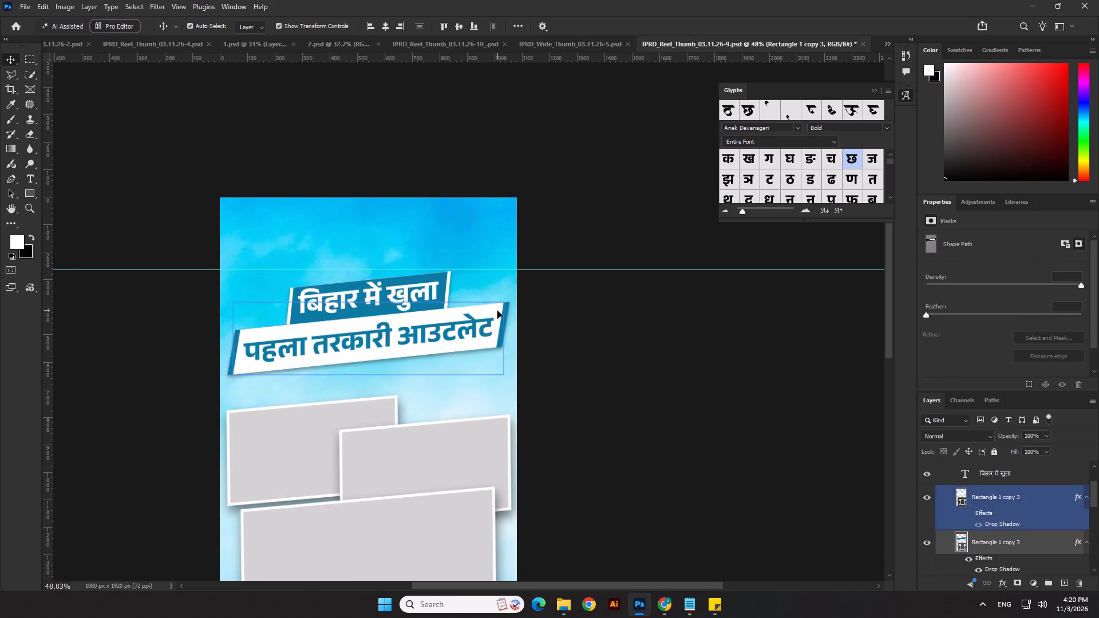
click(184, 355)
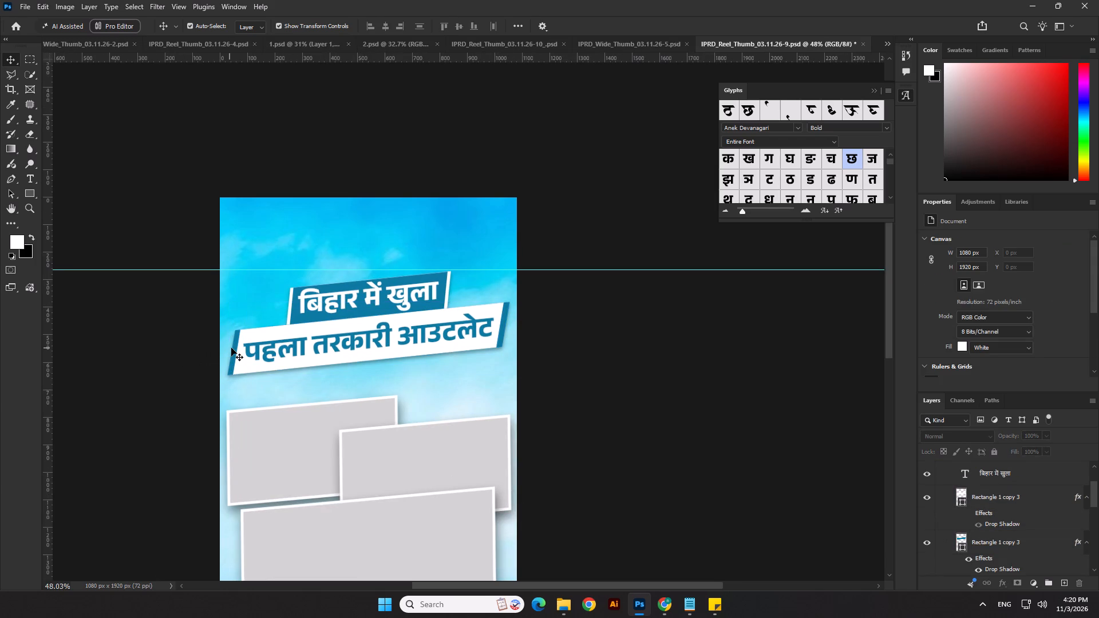
click(231, 348)
click(234, 348)
scroll(234, 348, up, 4)
drag(224, 339, 229, 339)
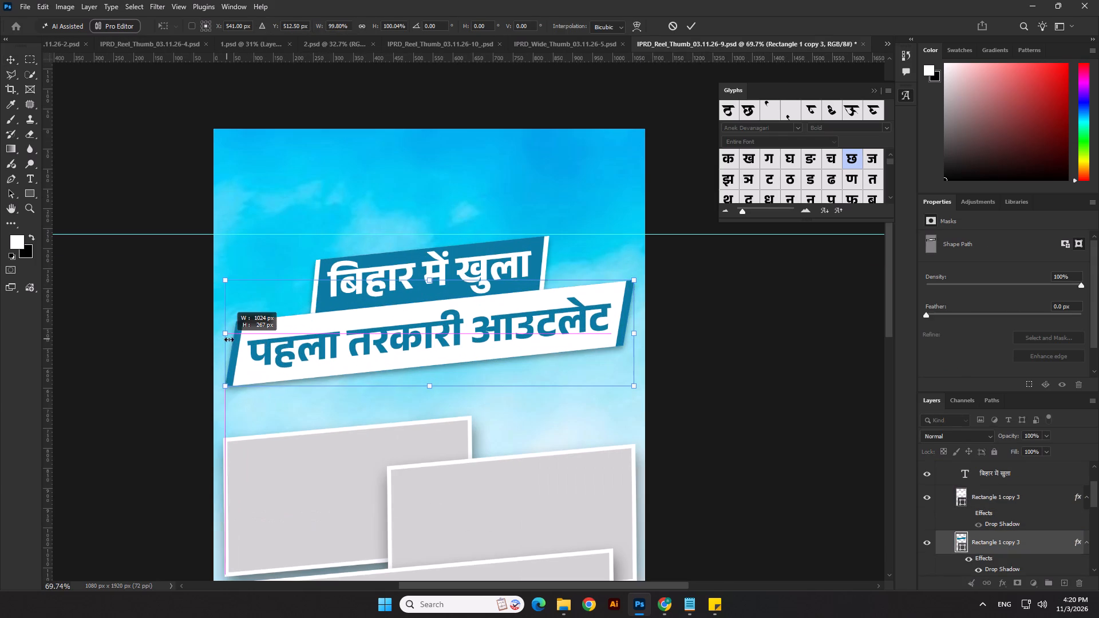
drag(229, 339, 233, 340)
key(Return)
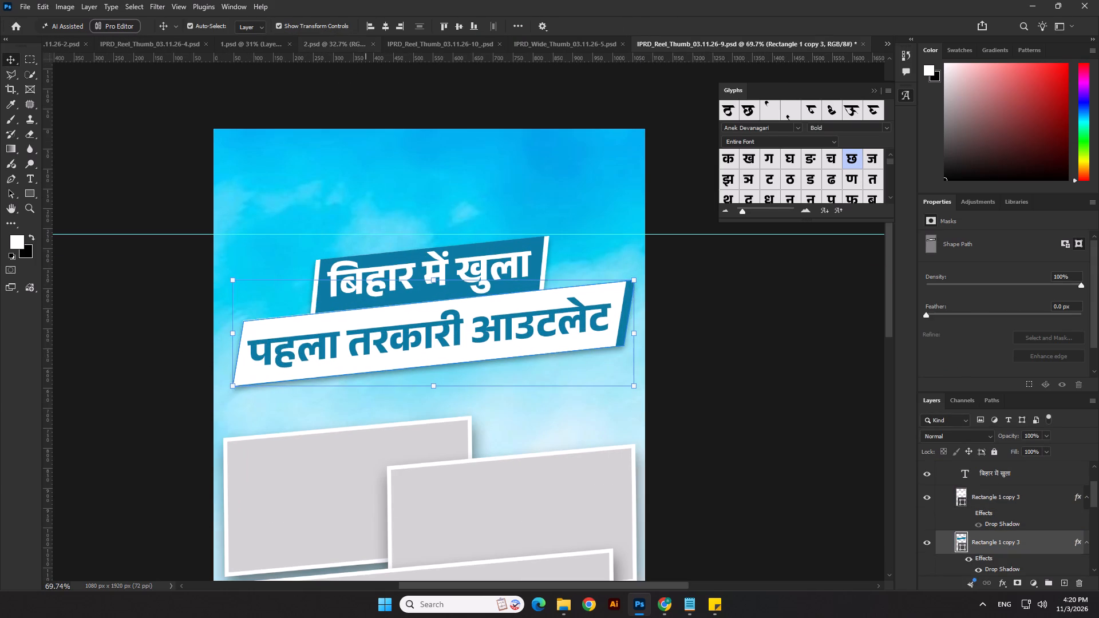
click(384, 27)
Reduce the height of the lower title's white box and blue backing to about 92.5% and nudge both up 10 px.
shift+click(615, 296)
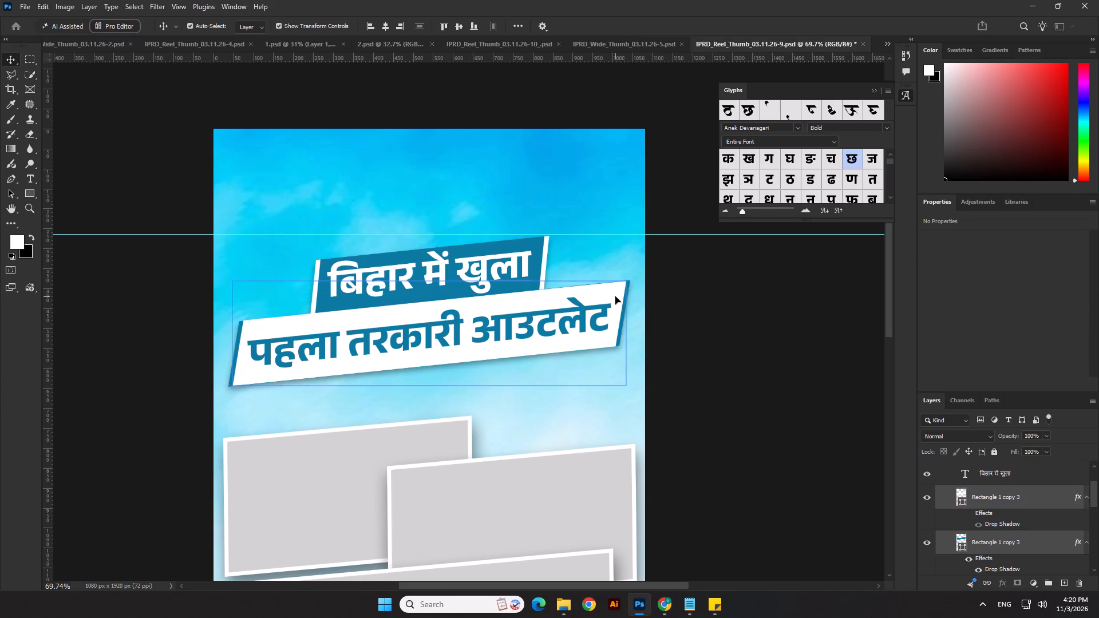
shift+drag(427, 280, 429, 288)
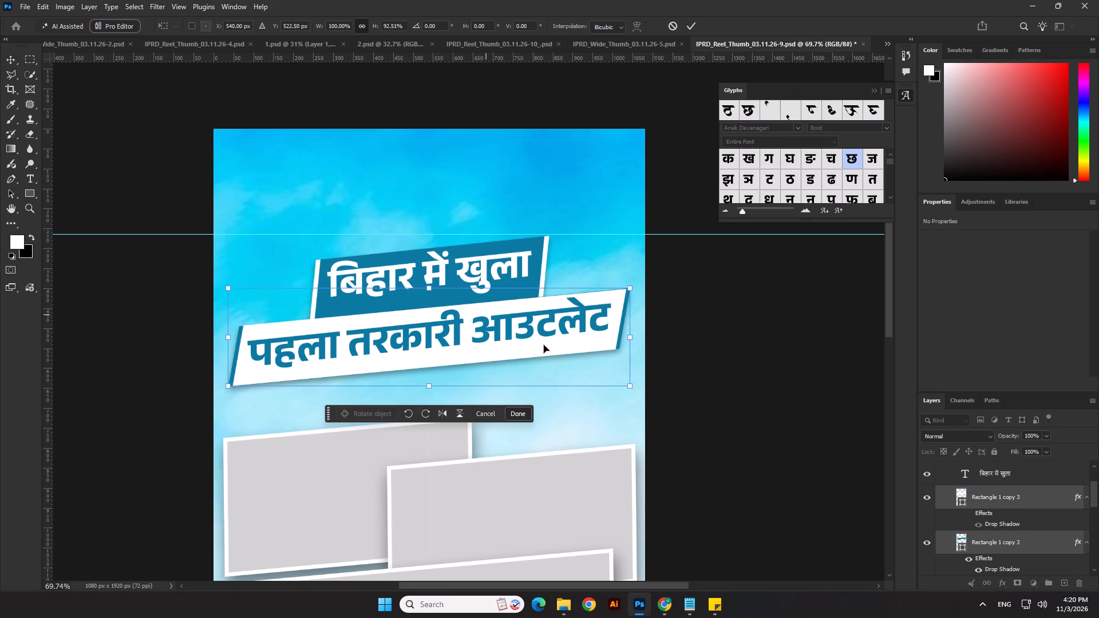
key(shift+Up)
key(Return)
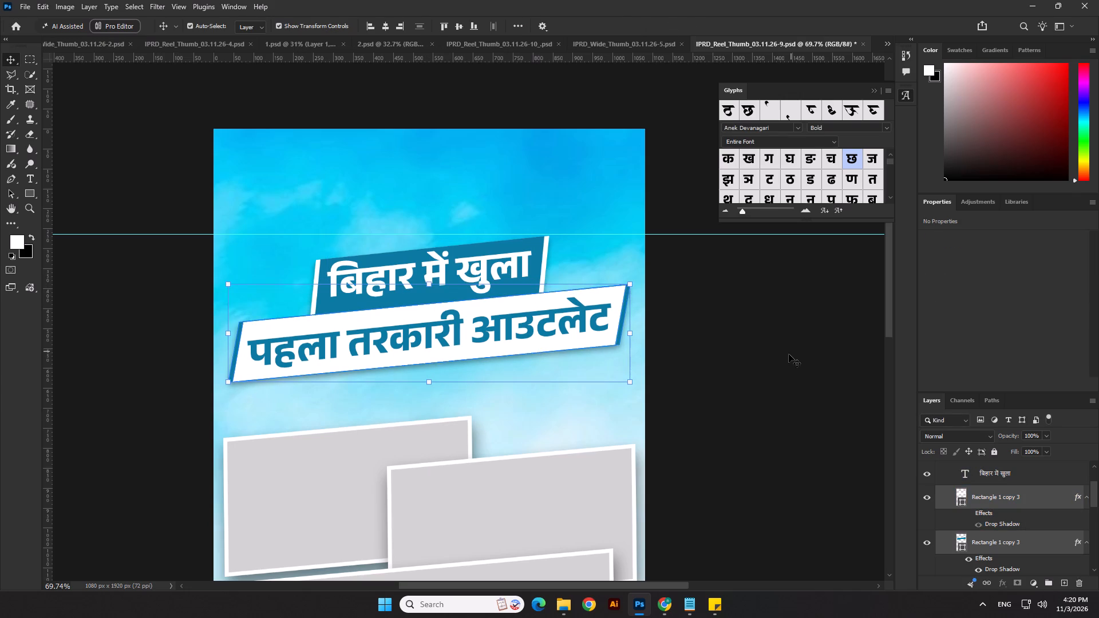
click(785, 359)
Centre the lower title line horizontally on the thumbnail again.
click(472, 336)
click(390, 23)
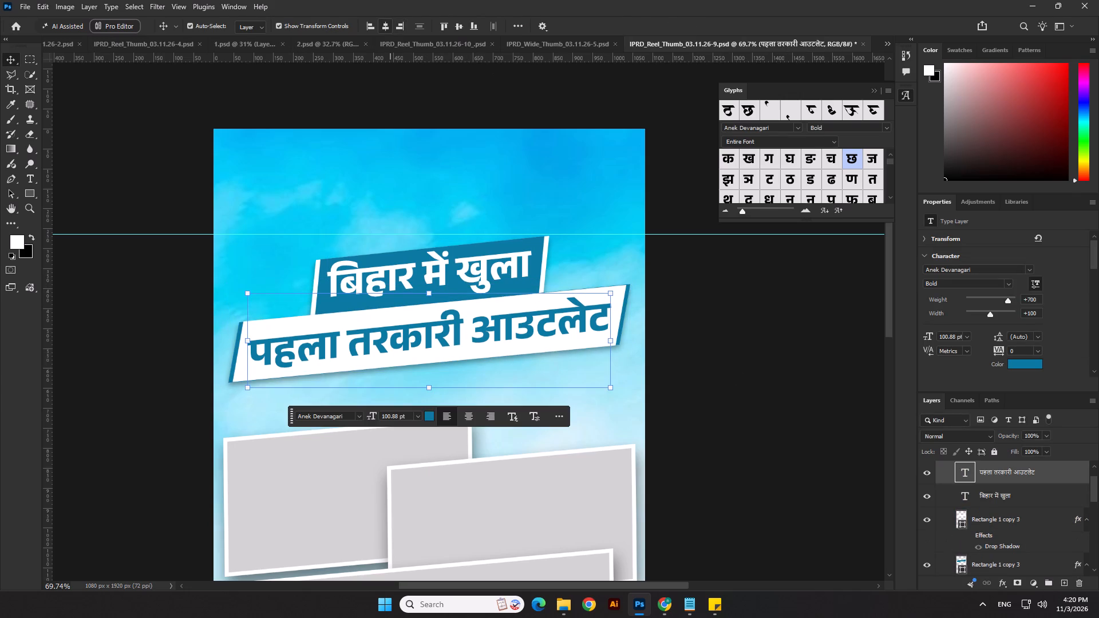
click(691, 328)
drag(674, 237, 649, 249)
Nudge the upper title line "बिहार में खुला" down 4 px within its box and centre it horizontally.
click(506, 262)
key(Down)
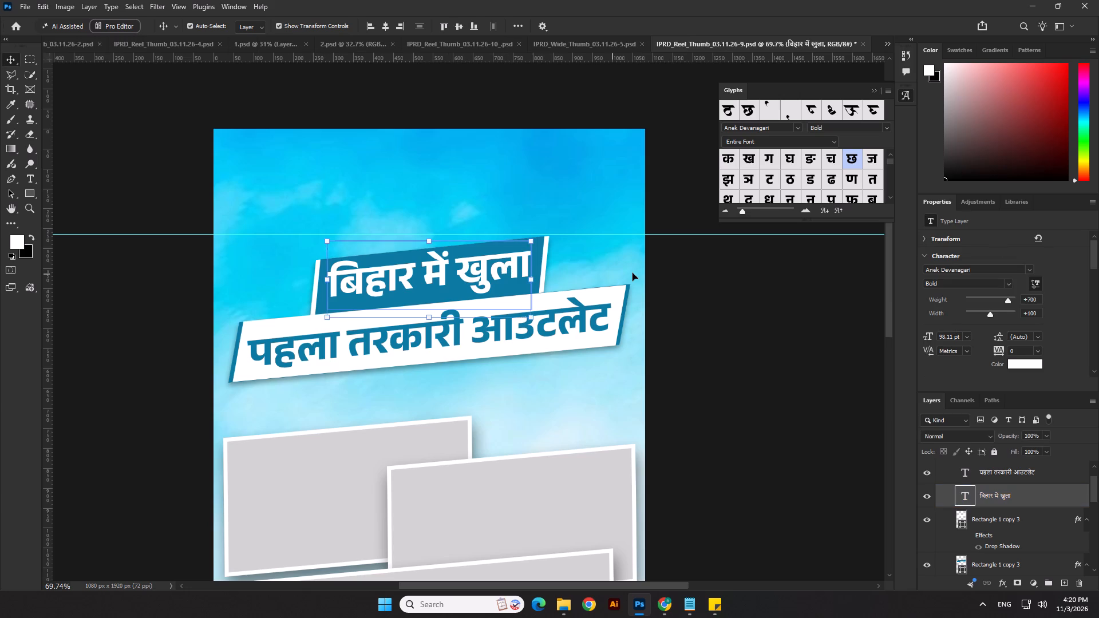
key(Down)
key(Down)
key(Down)
click(383, 30)
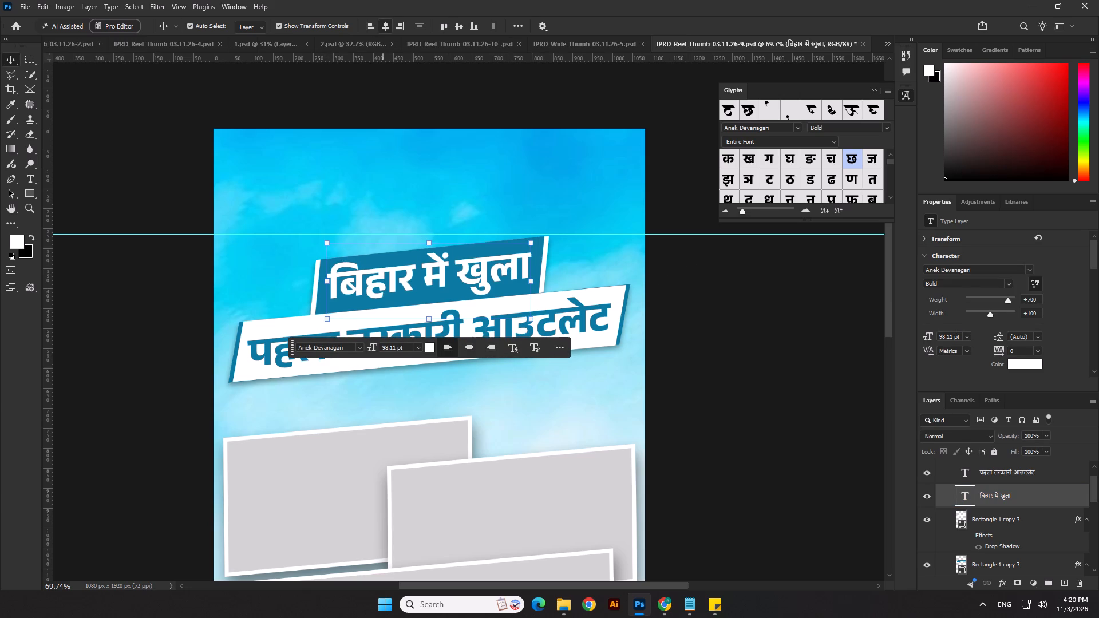
click(704, 252)
Move both title lines together with their boxes down 40 px toward the photo frames.
drag(717, 258, 395, 349)
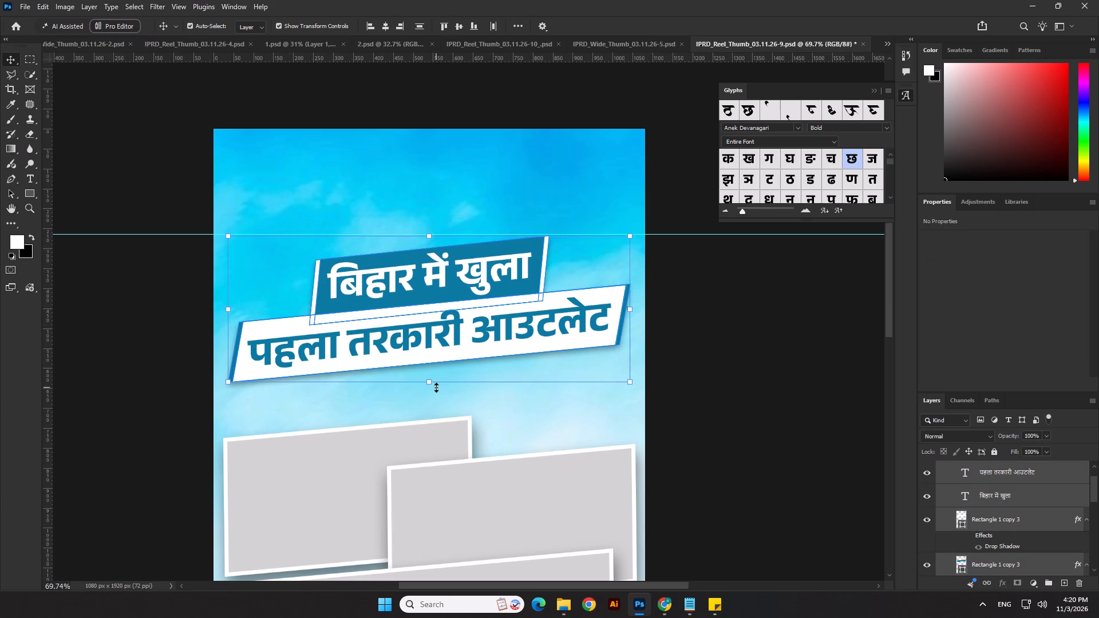
key(shift+Down)
key(shift+Down)
key(shift+Down)
key(shift+Down)
click(729, 363)
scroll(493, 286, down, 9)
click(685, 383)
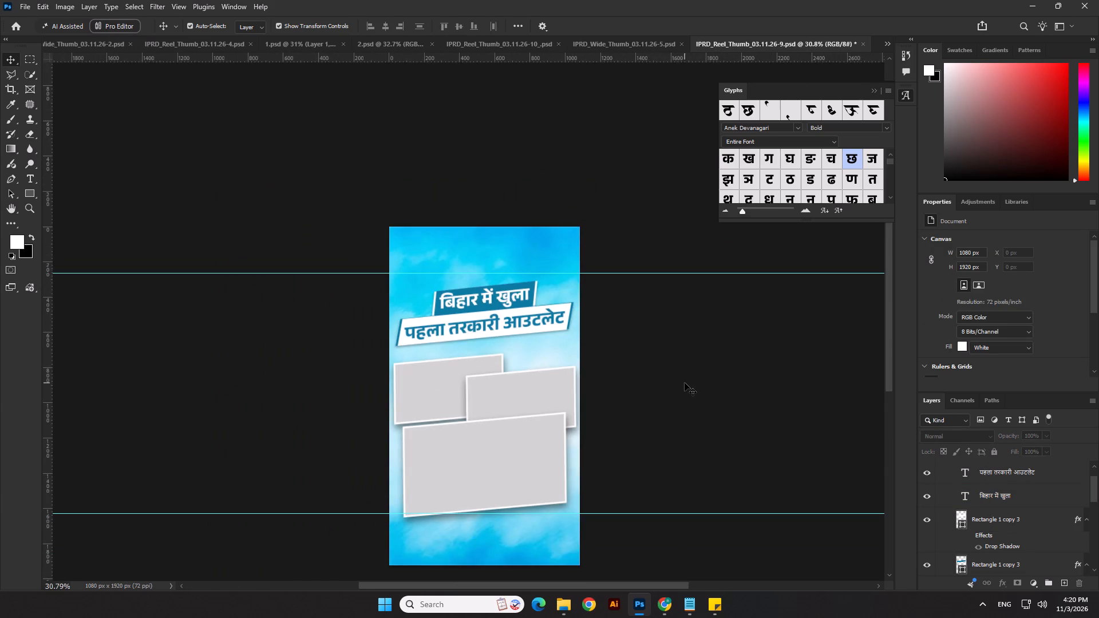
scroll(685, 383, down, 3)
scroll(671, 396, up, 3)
Save the document as a new PSD named IPRD_Reel_Thumb_03.11.26-11.psd in the 03.11.26 folder.
click(29, 6)
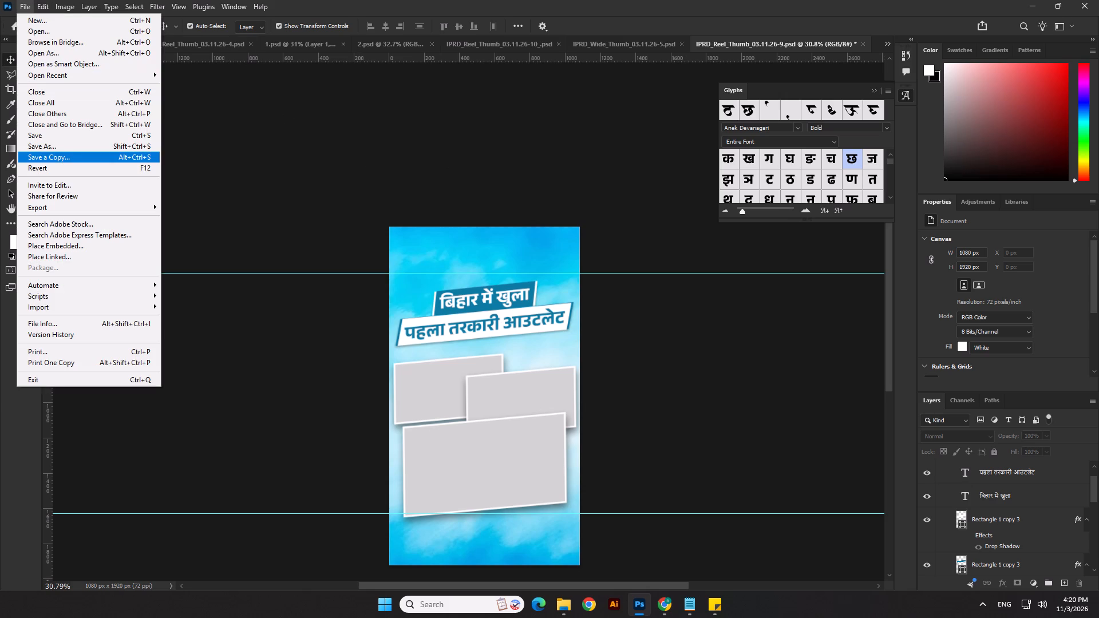
click(58, 141)
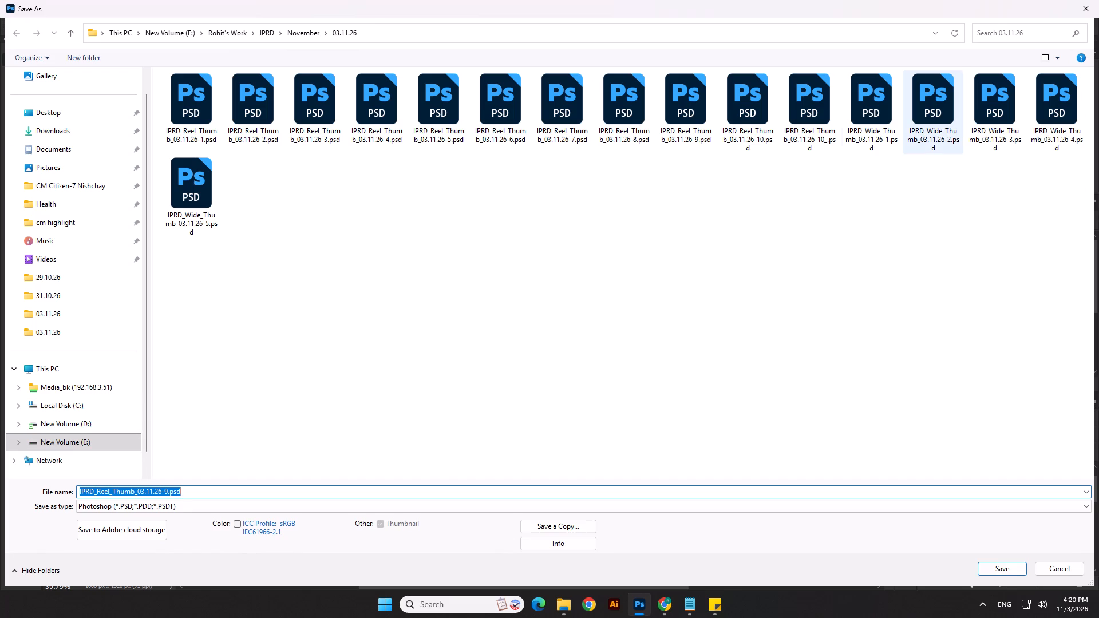
click(832, 126)
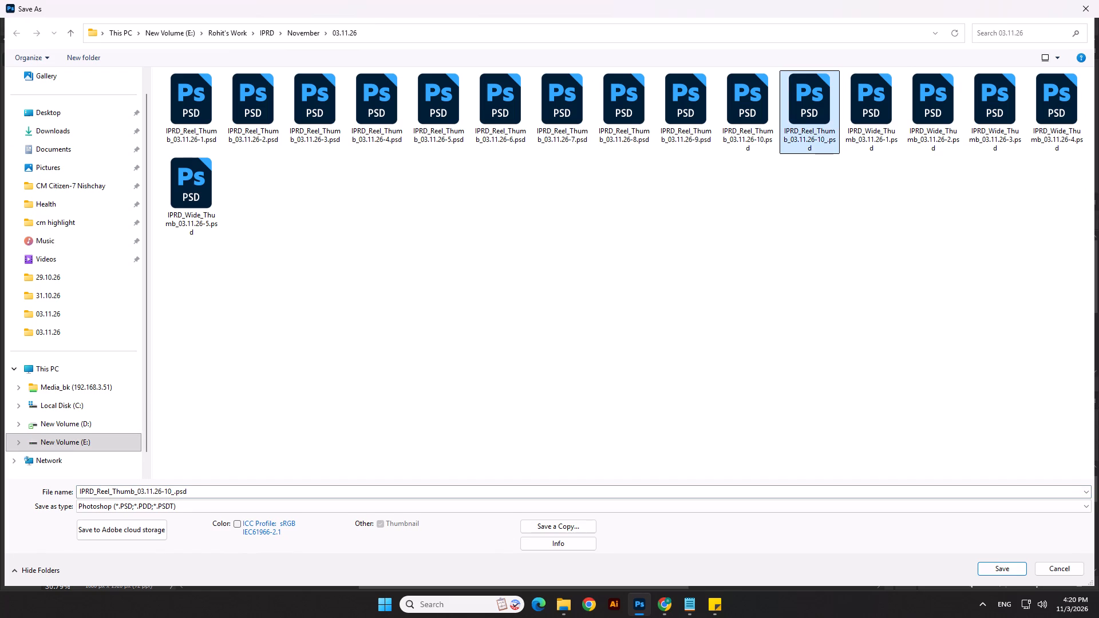
click(175, 490)
click(173, 490)
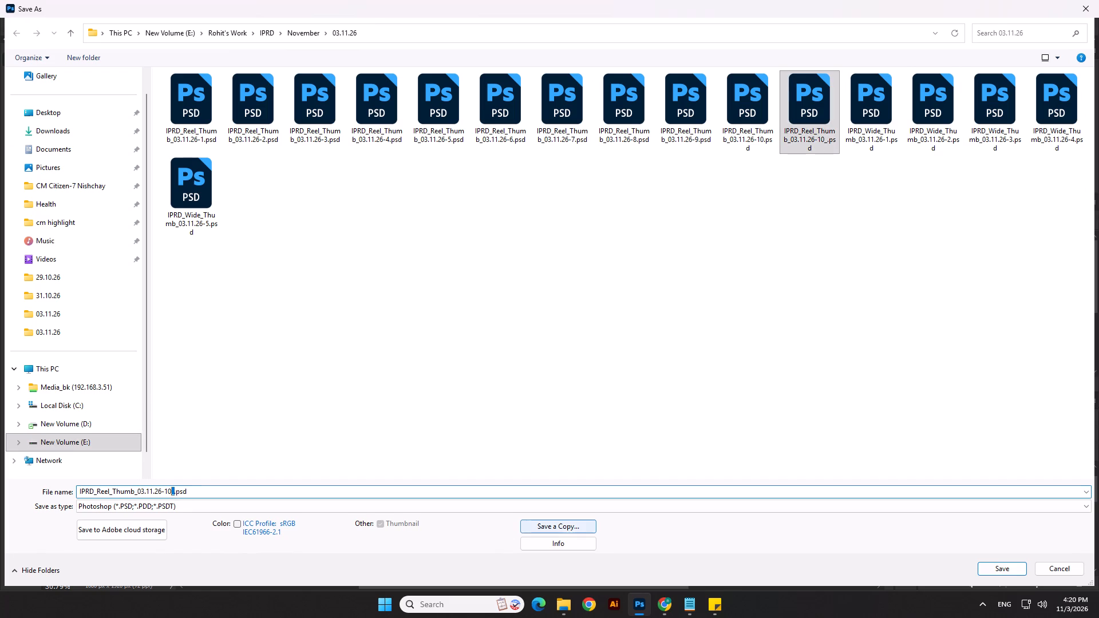
key(BackSpace)
key(BackSpace)
key(1)
key(Return)
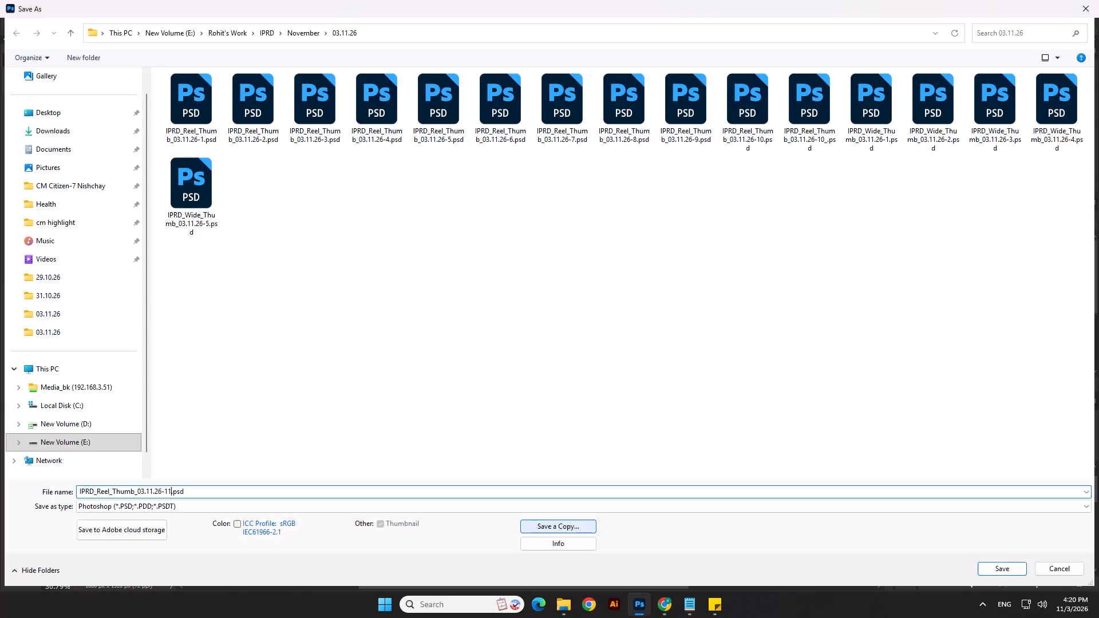
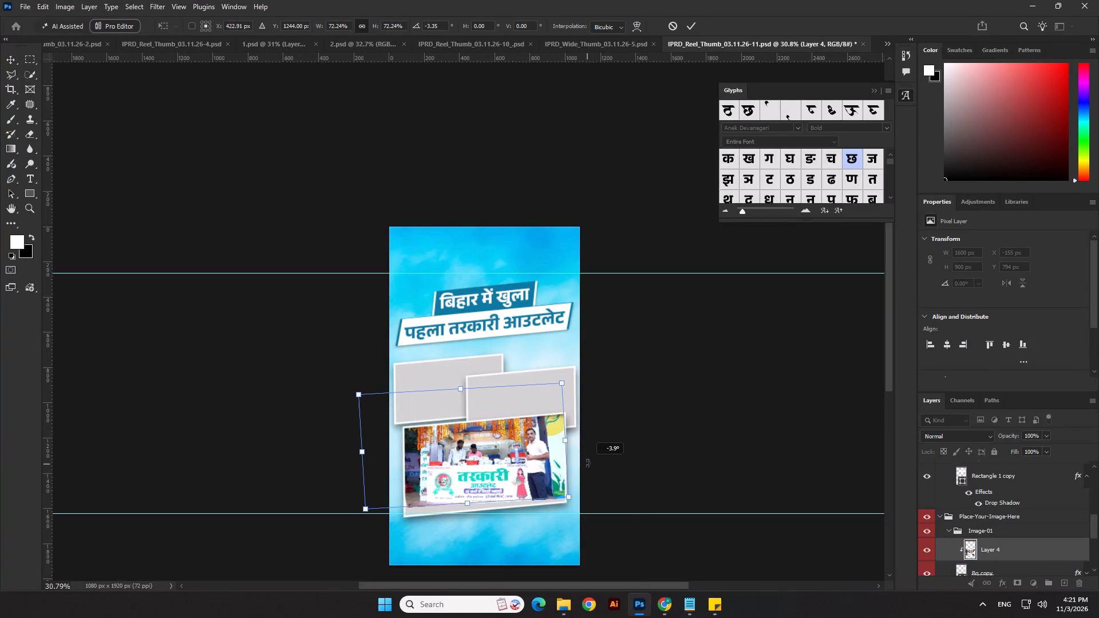
Rotate the outlet photo to about -6.7° and scale it to about 64%, positioning it to fill the lowest frame.
drag(587, 463, 591, 457)
drag(503, 474, 509, 489)
scroll(481, 421, up, 3)
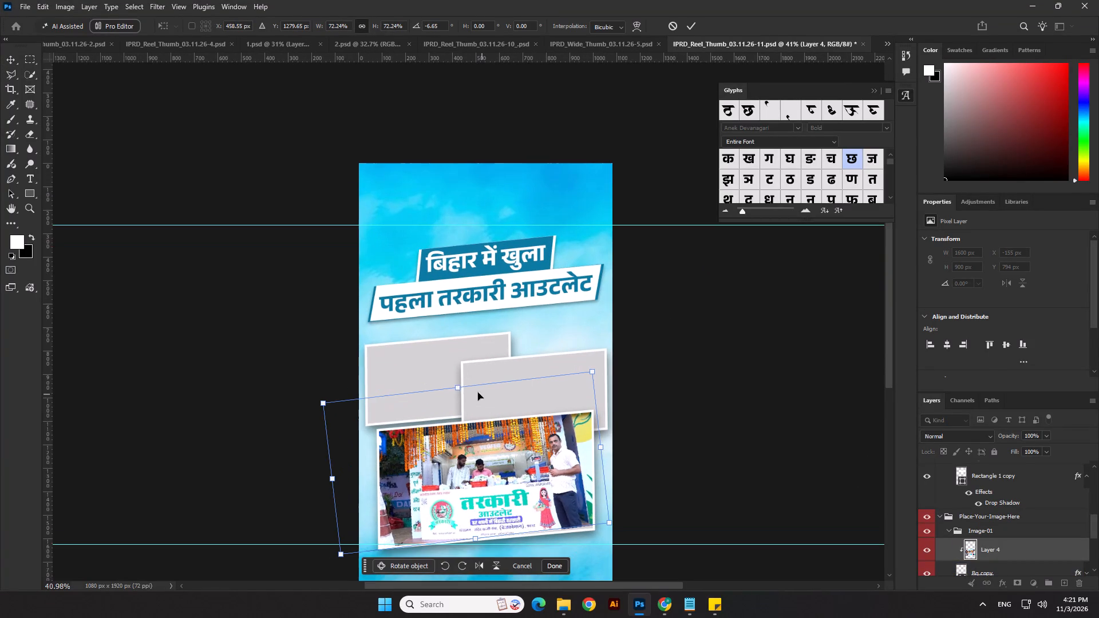
drag(323, 403, 349, 429)
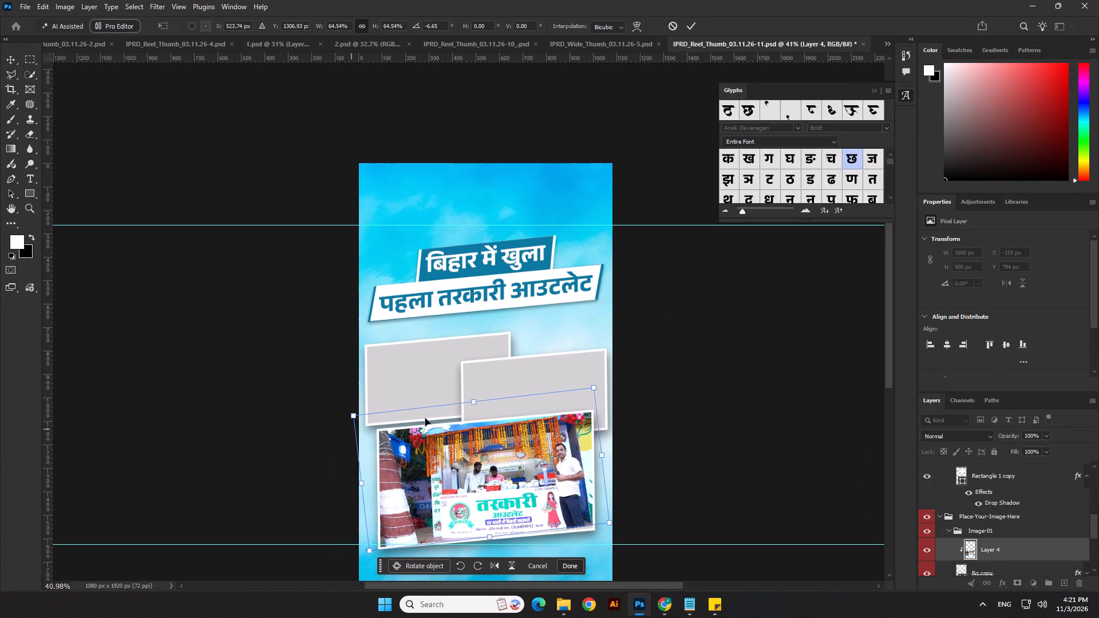
key(shift+Down)
key(shift+Down)
click(603, 460)
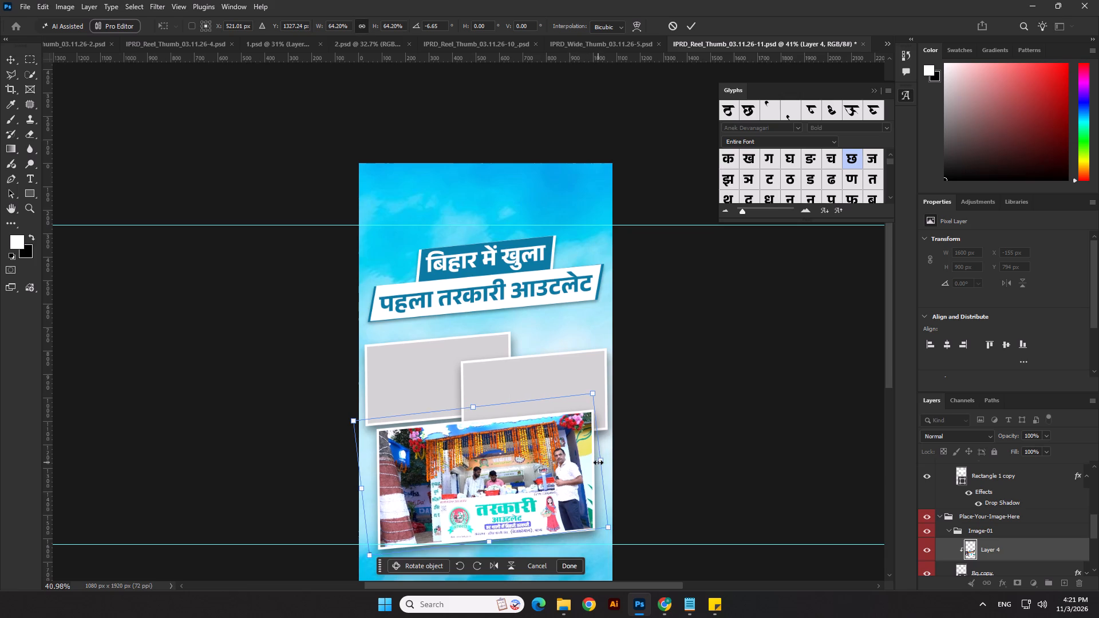
Adjust the outlet photo's rotation to about -5.9° and shift it about 15 px left and 15 px down within its frame.
key(Down)
key(Down)
key(Down)
click(614, 380)
key(Left)
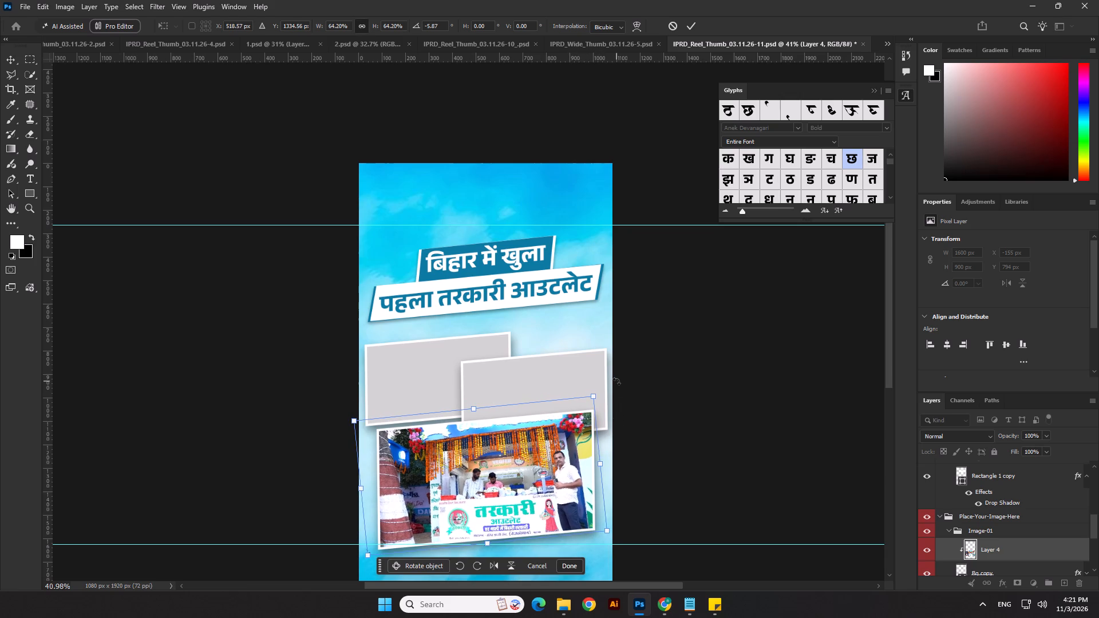
key(Left)
key(Left)
key(Left)
key(Left)
key(Left)
key(Down)
key(Down)
key(Down)
key(Return)
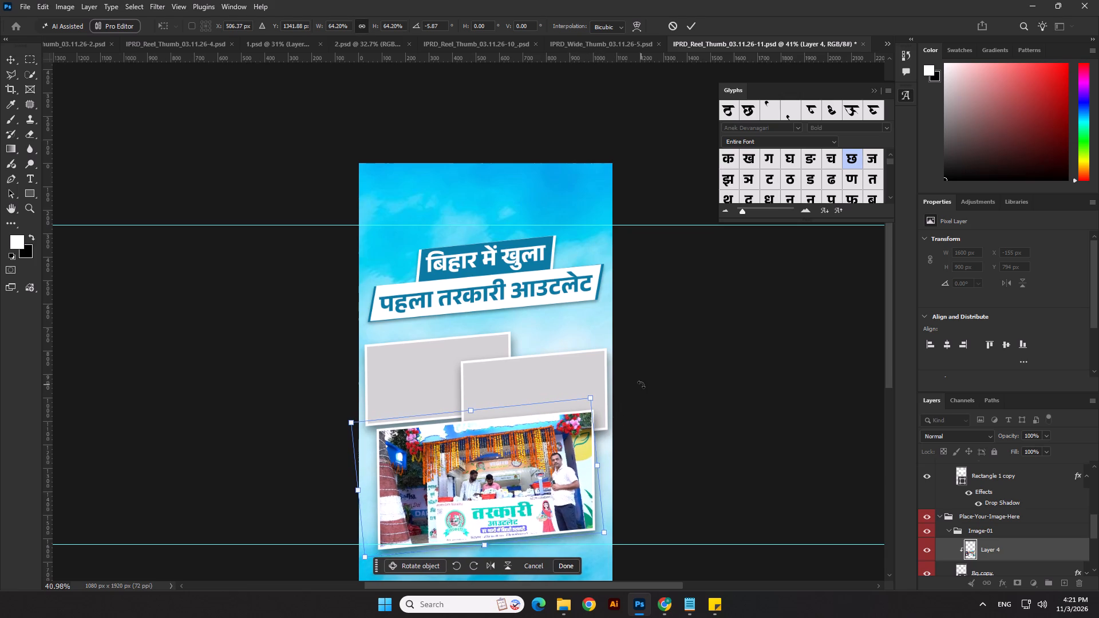
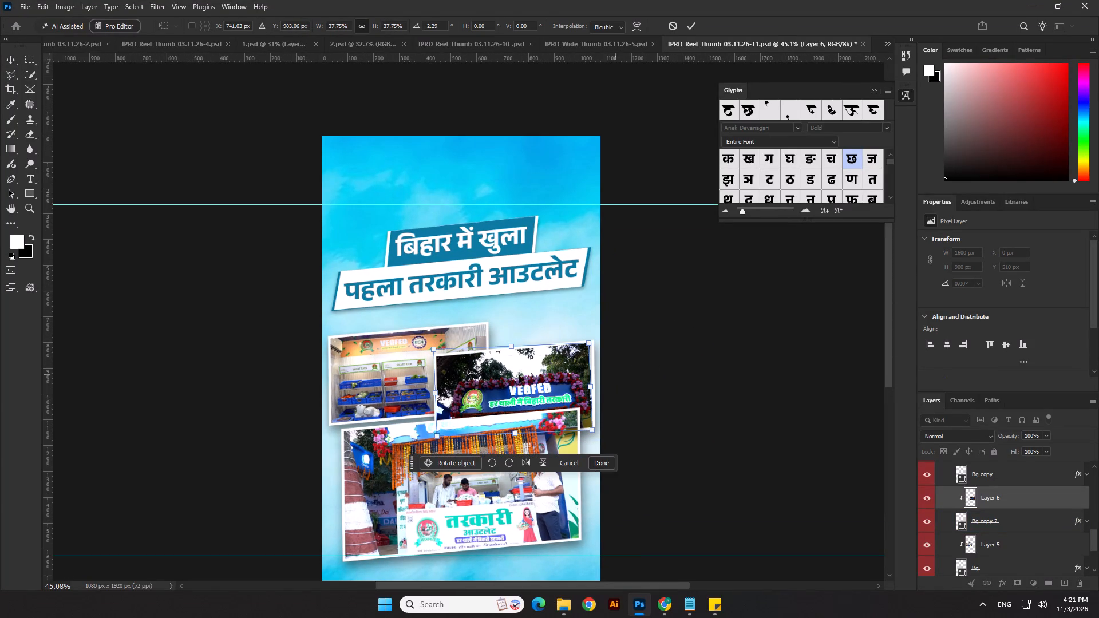
Scale the VEGFED signboard photo to about 45% and nudge it right so it fills the middle tilted frame.
drag(429, 352, 394, 343)
key(Right)
key(Right)
key(Right)
key(Right)
key(Right)
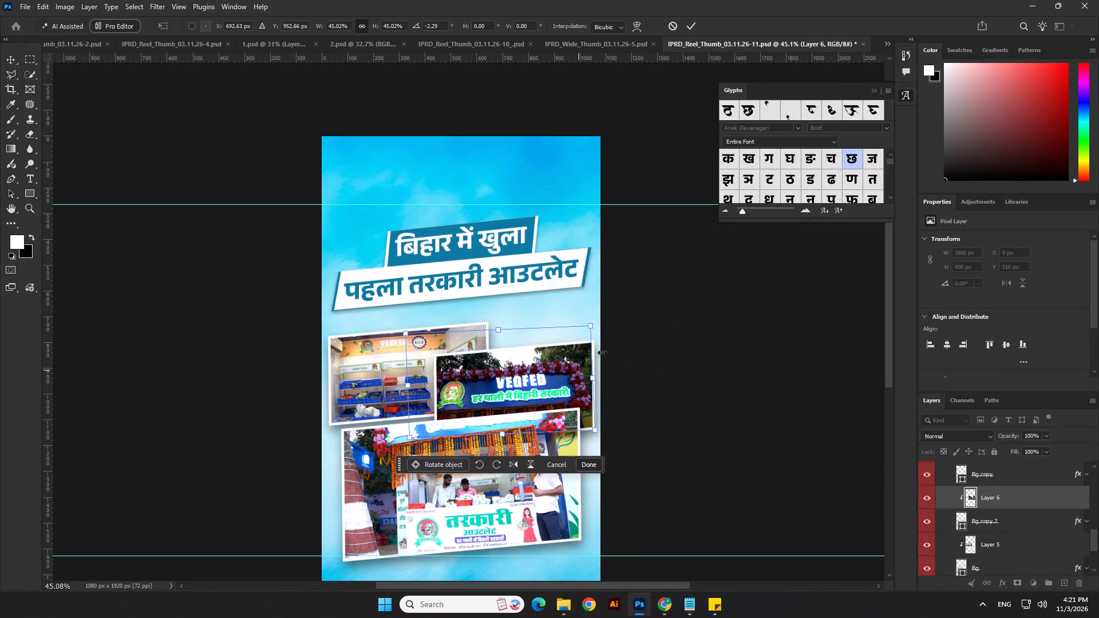
key(Right)
key(Right)
click(598, 311)
key(Return)
Deselect the photo layer and examine the whole thumbnail composition at a reduced view.
click(660, 351)
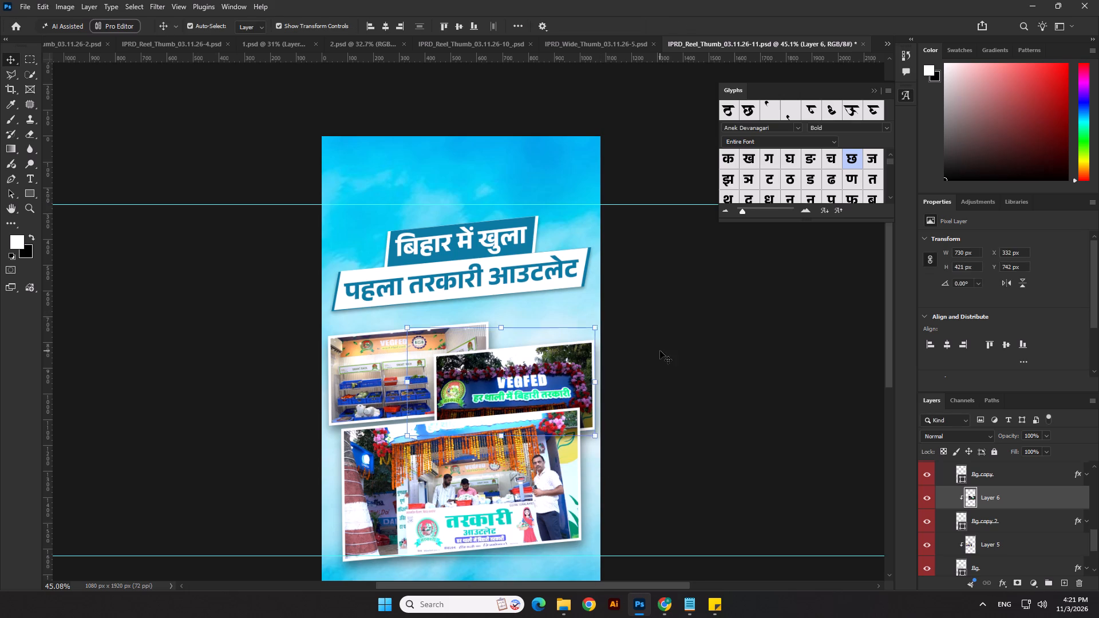
scroll(709, 389, down, 4)
click(705, 390)
click(782, 331)
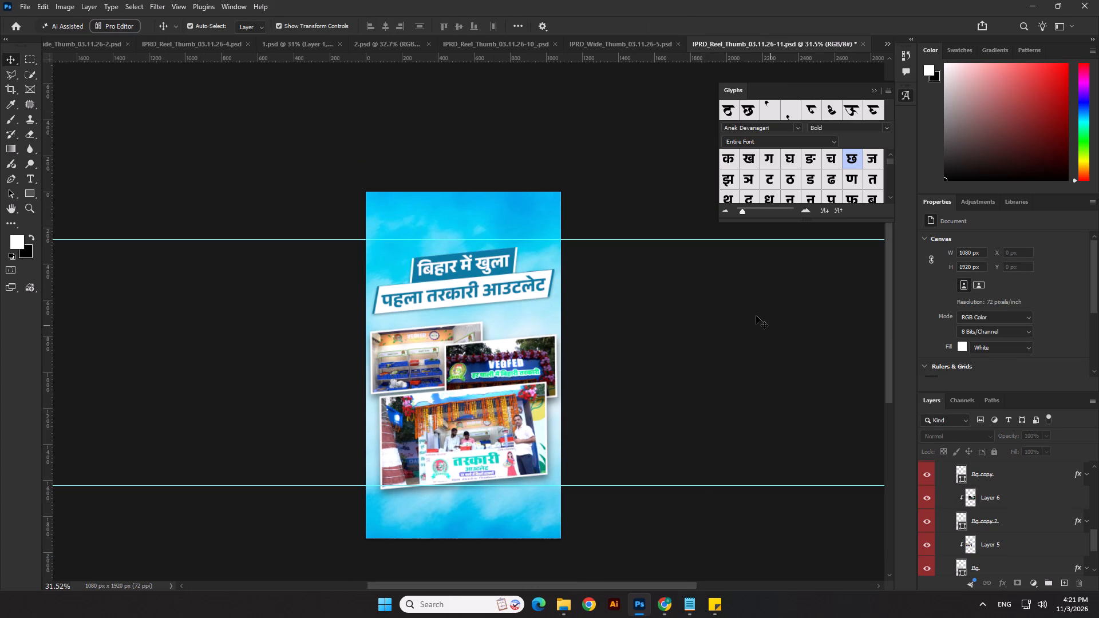
scroll(756, 316, down, 4)
click(471, 244)
scroll(940, 617, down, 7)
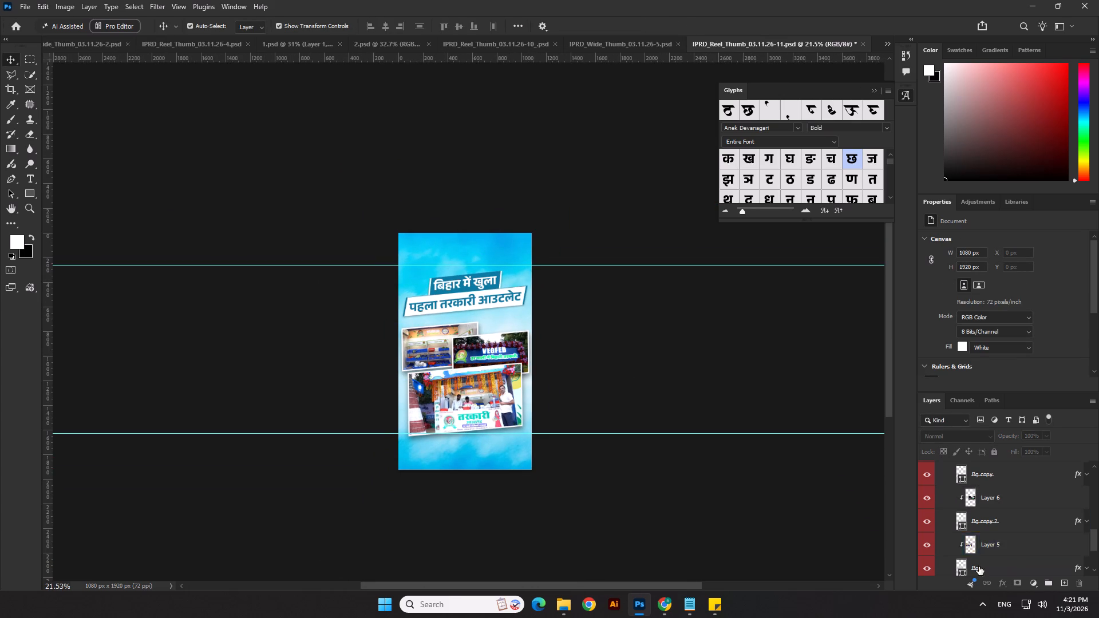
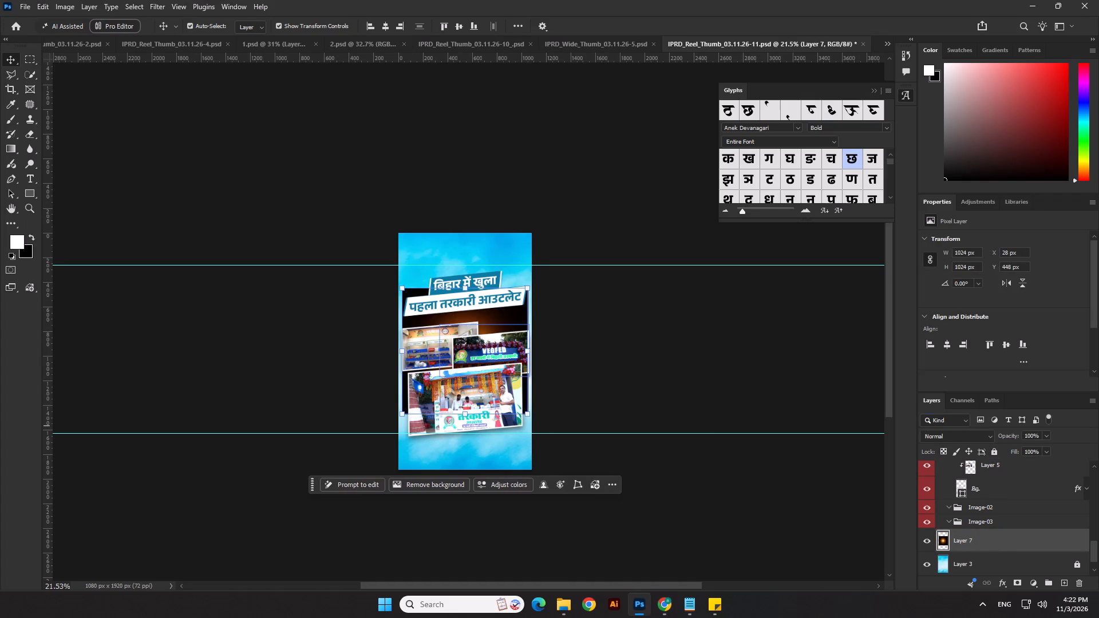
Set the blend mode of the glow image on Layer 7 to Screen.
click(962, 426)
click(895, 418)
click(934, 438)
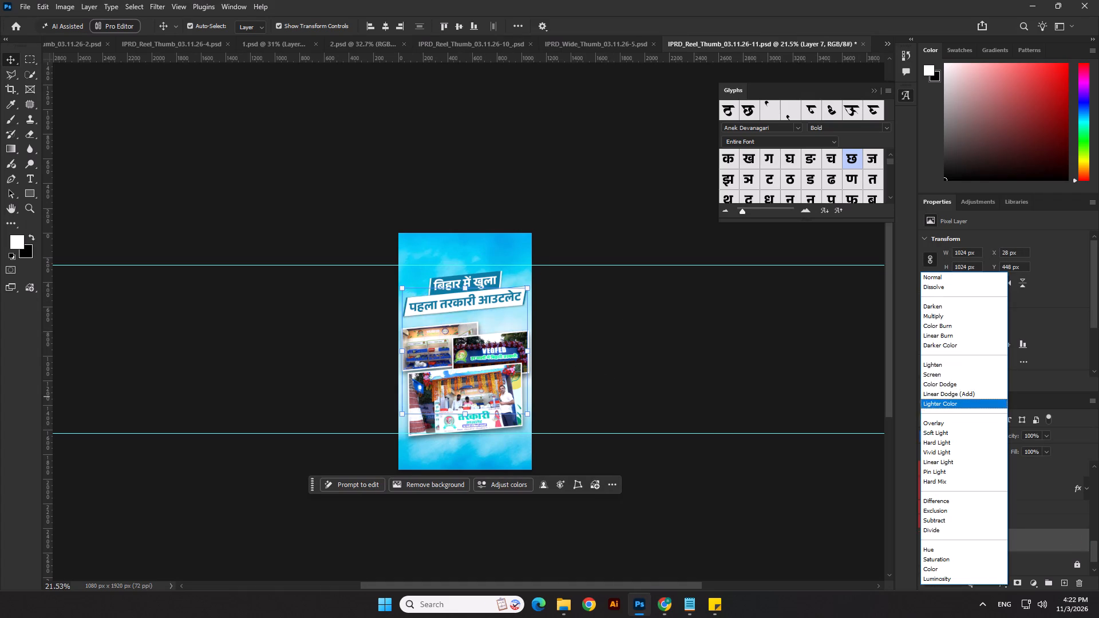
click(940, 377)
Enlarge the glow layer to about 2376 px square, extending past the canvas sides and top, and deselect it.
drag(465, 291, 469, 241)
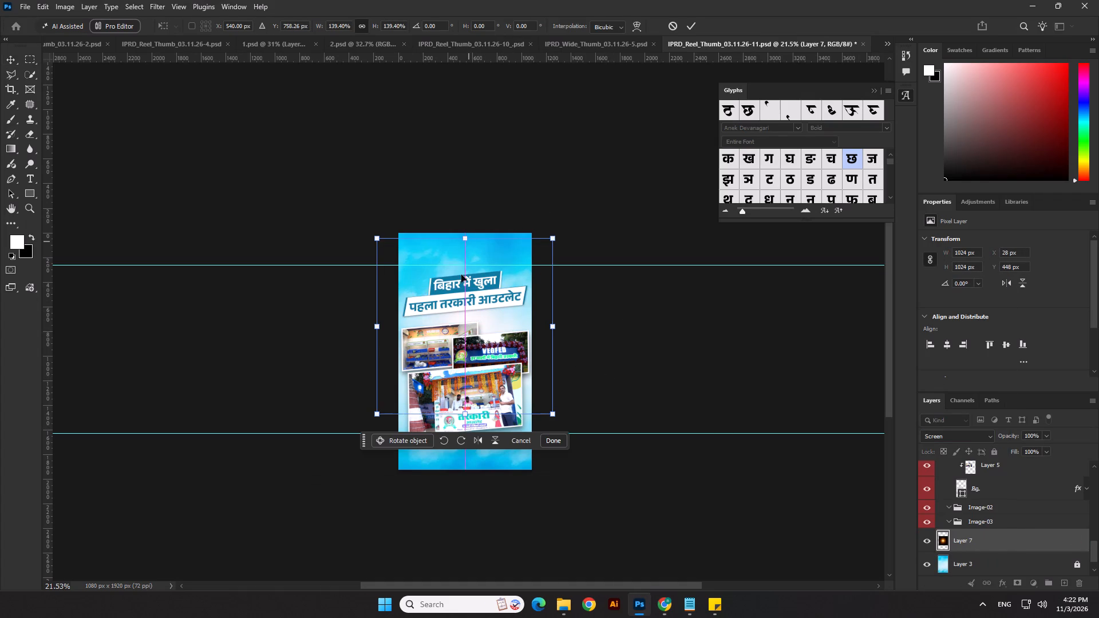
drag(462, 419, 453, 471)
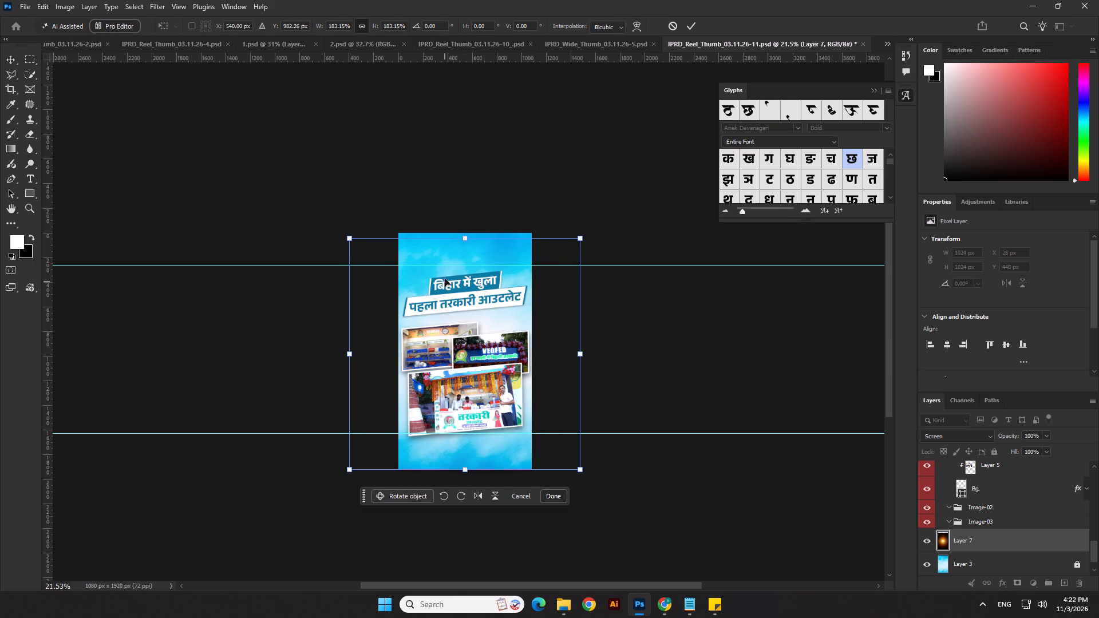
drag(461, 241, 472, 179)
key(Return)
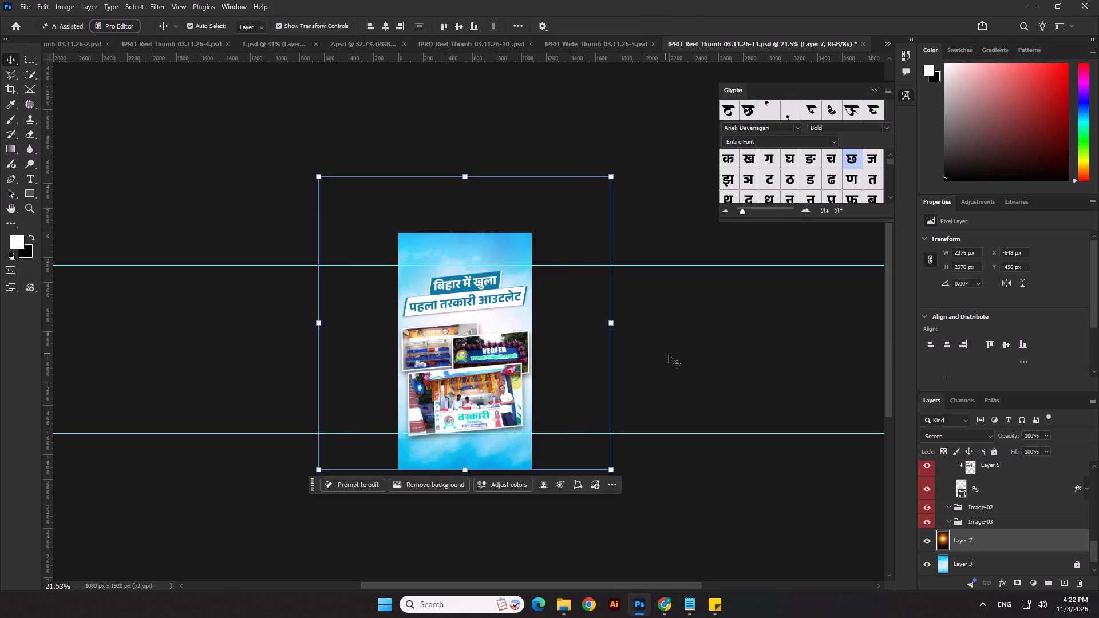
click(669, 355)
scroll(504, 348, up, 2)
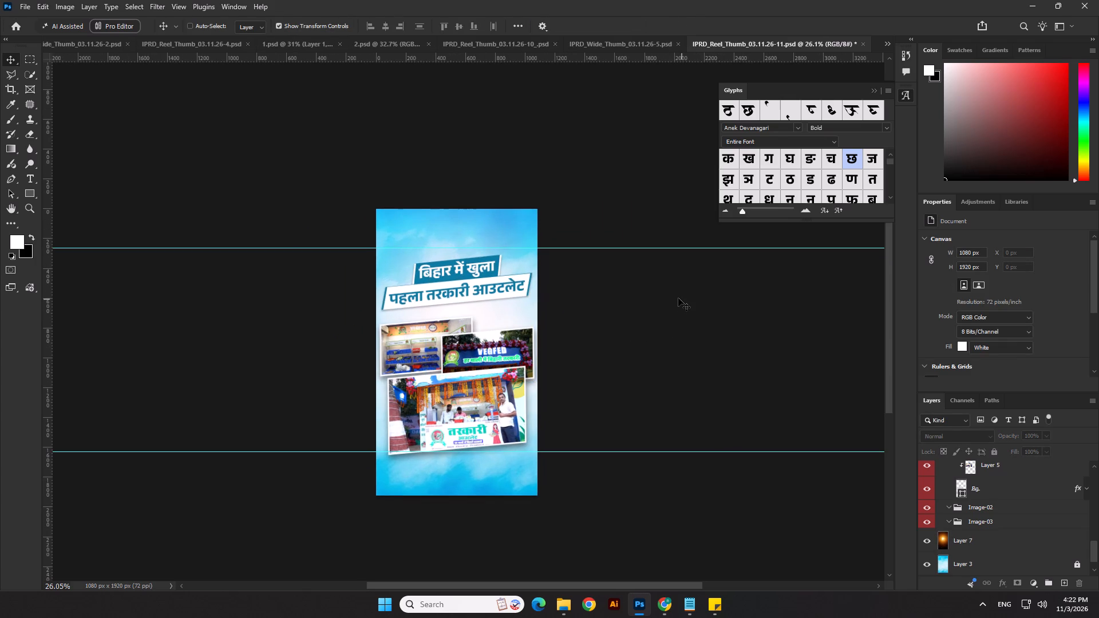
Save the reel thumbnail and save a PNG copy of it in the 03.11.26 folder with large file size.
key(ctrl+s)
click(27, 9)
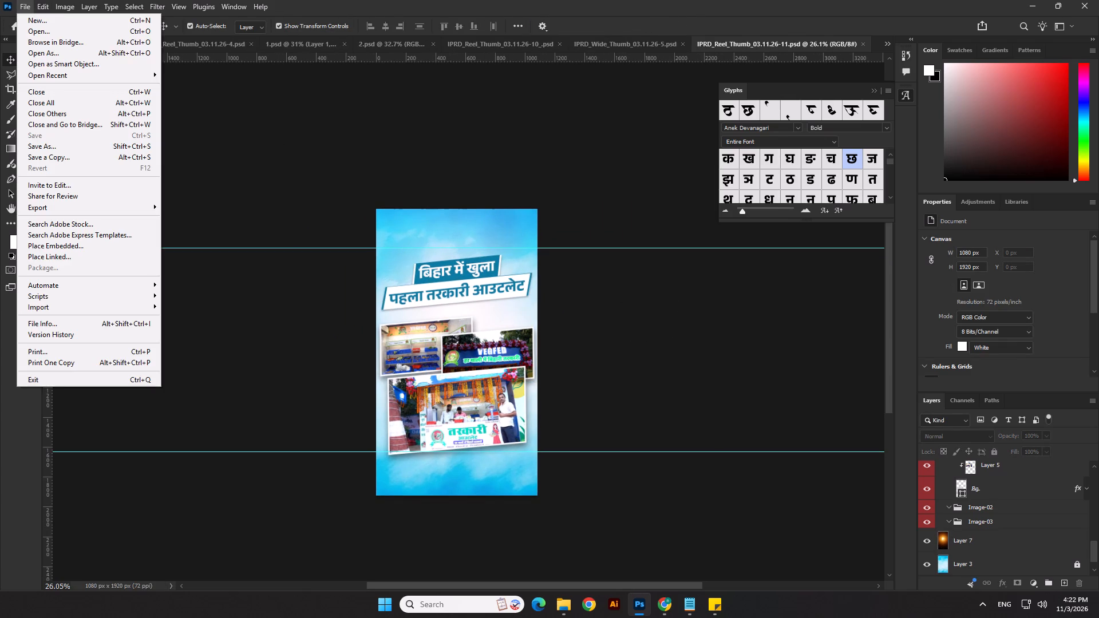
click(53, 157)
click(117, 492)
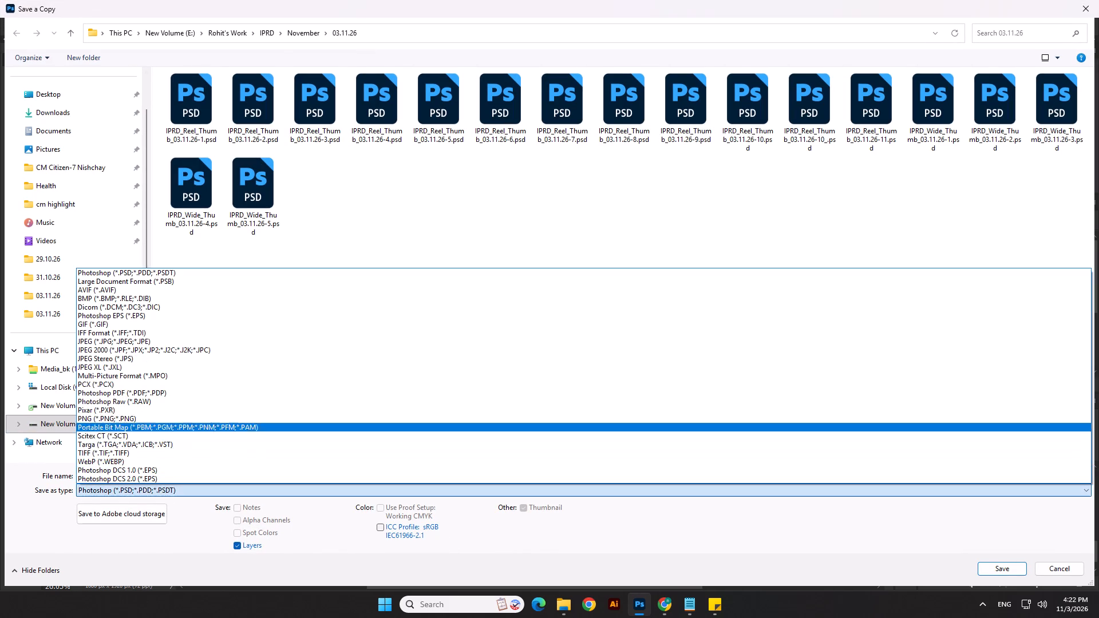
click(120, 418)
click(1007, 564)
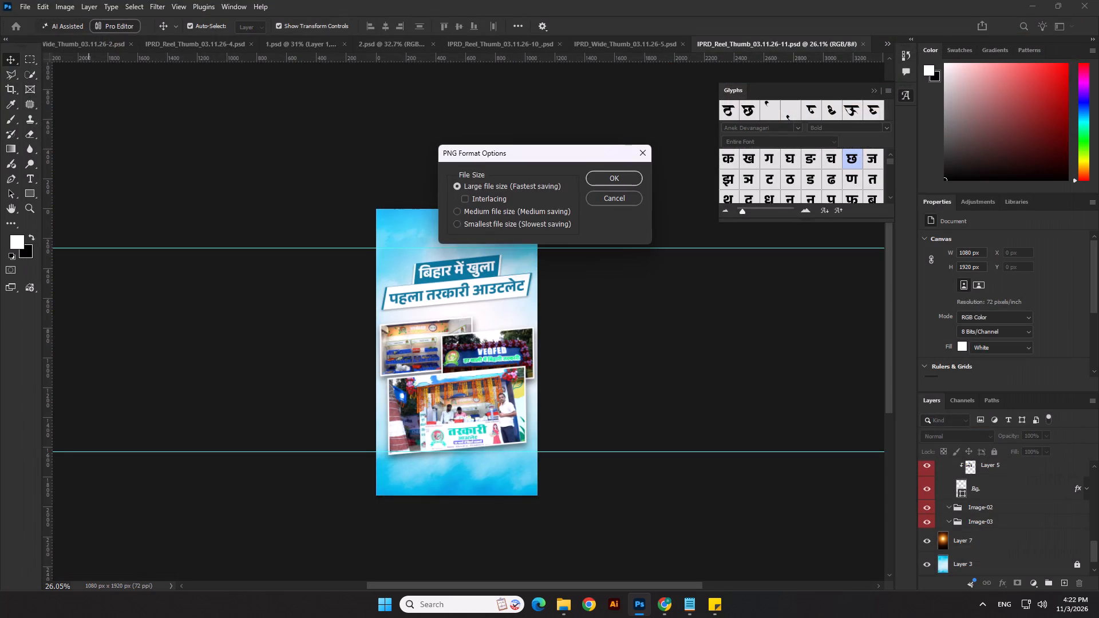
click(613, 181)
click(658, 338)
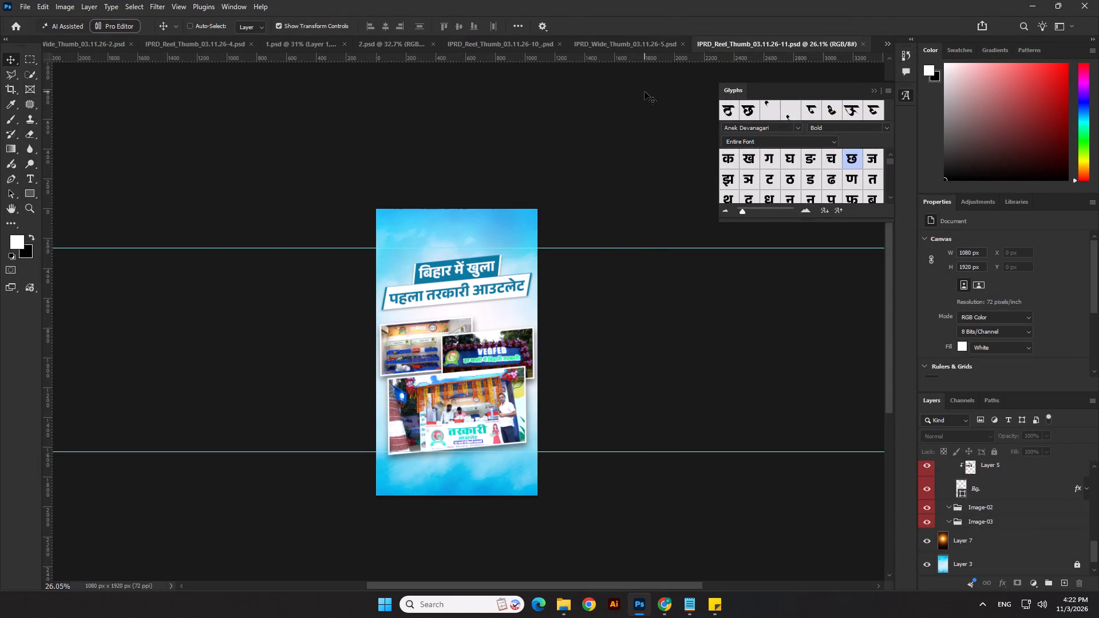
Create a new blank 1920 x 1080 px document at 72 ppi with a white background.
key(ctrl+n)
click(403, 227)
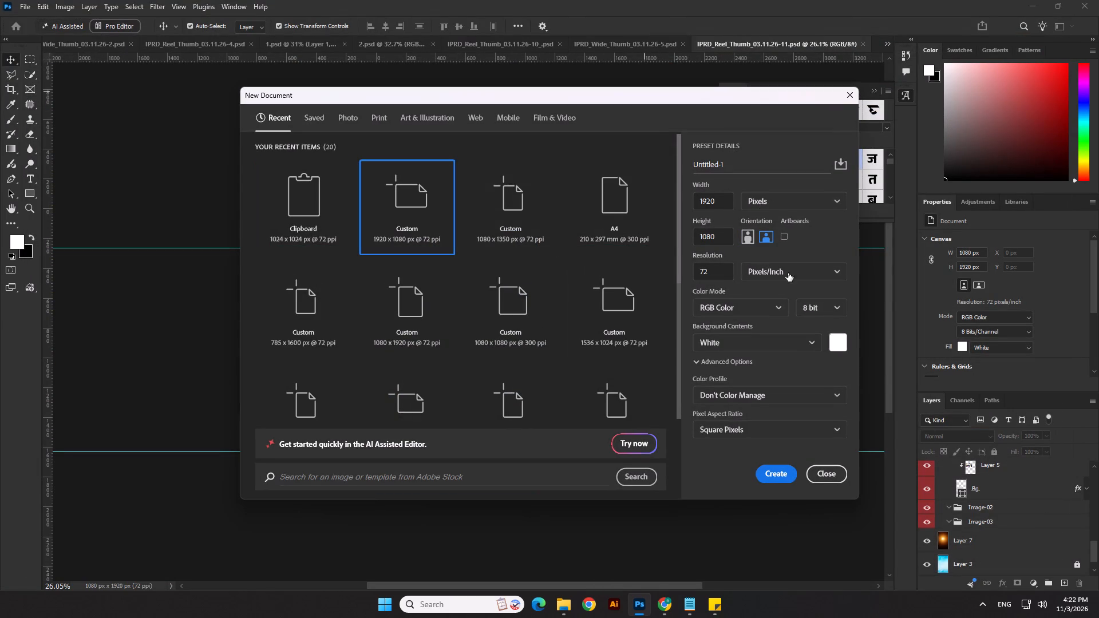
click(785, 474)
scroll(423, 330, down, 3)
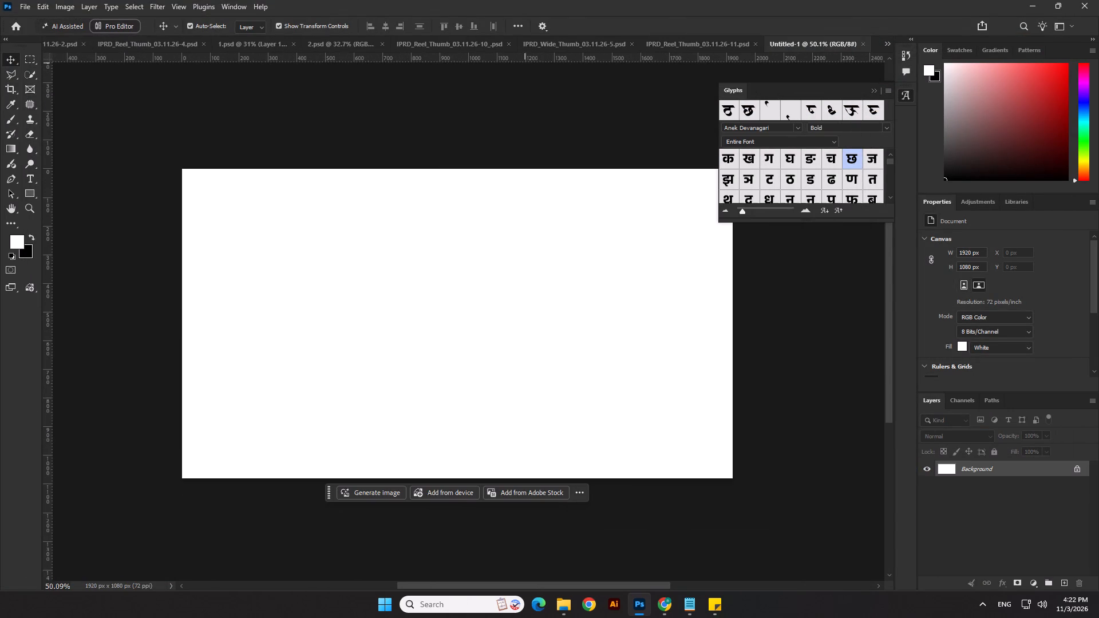
Save and close the open documents IPRD_Wide_Thumb_03.11.26-5, 2.psd and IPRD_Reel_Thumb_03.11.26-10_.
click(669, 43)
click(841, 45)
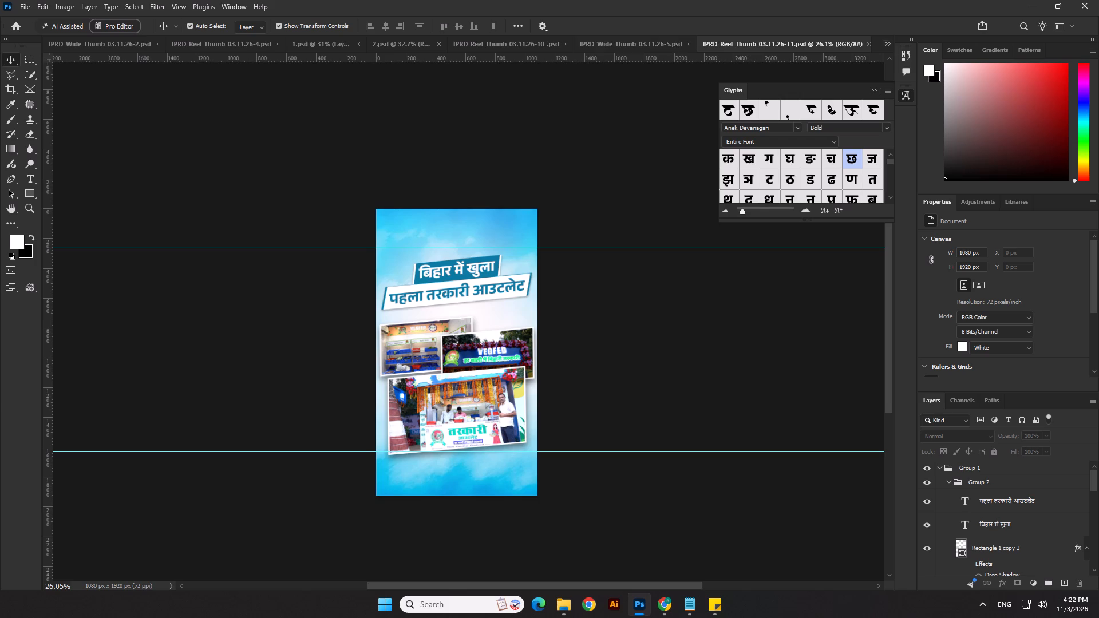
click(669, 48)
key(ctrl+s)
click(748, 43)
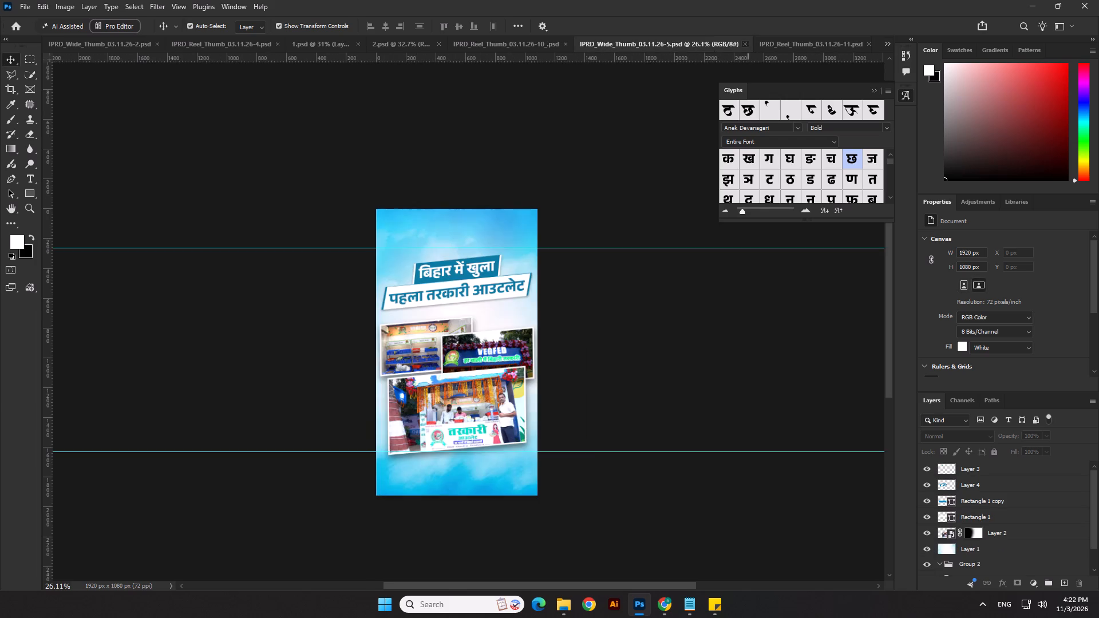
click(515, 46)
key(ctrl+s)
click(592, 45)
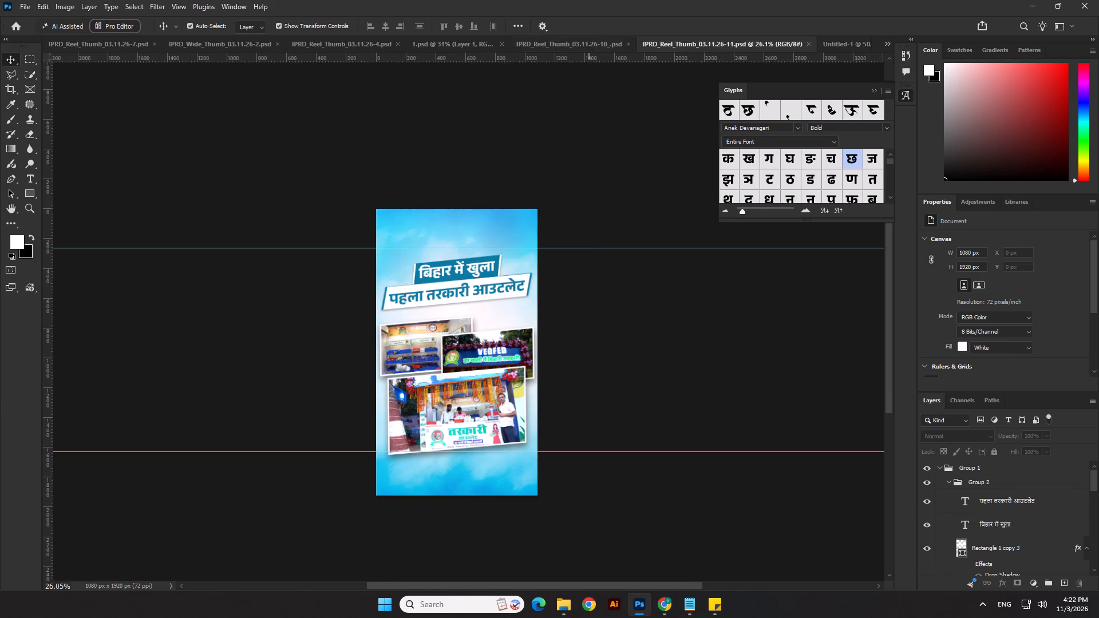
click(559, 47)
key(ctrl+s)
click(701, 45)
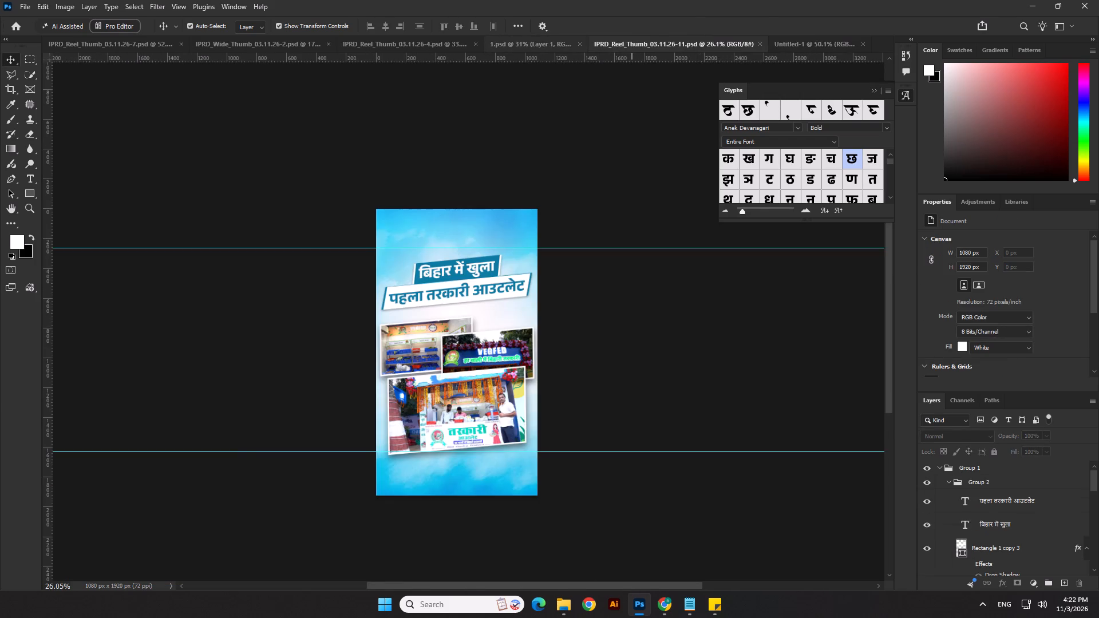
Save and close 1.psd, IPRD_Reel_Thumb_03.11.26-4, IPRD_Wide_Thumb_03.11.26-2 and IPRD_Reel_Thumb_03.11.26-7.
click(534, 38)
key(ctrl+s)
click(603, 45)
click(481, 39)
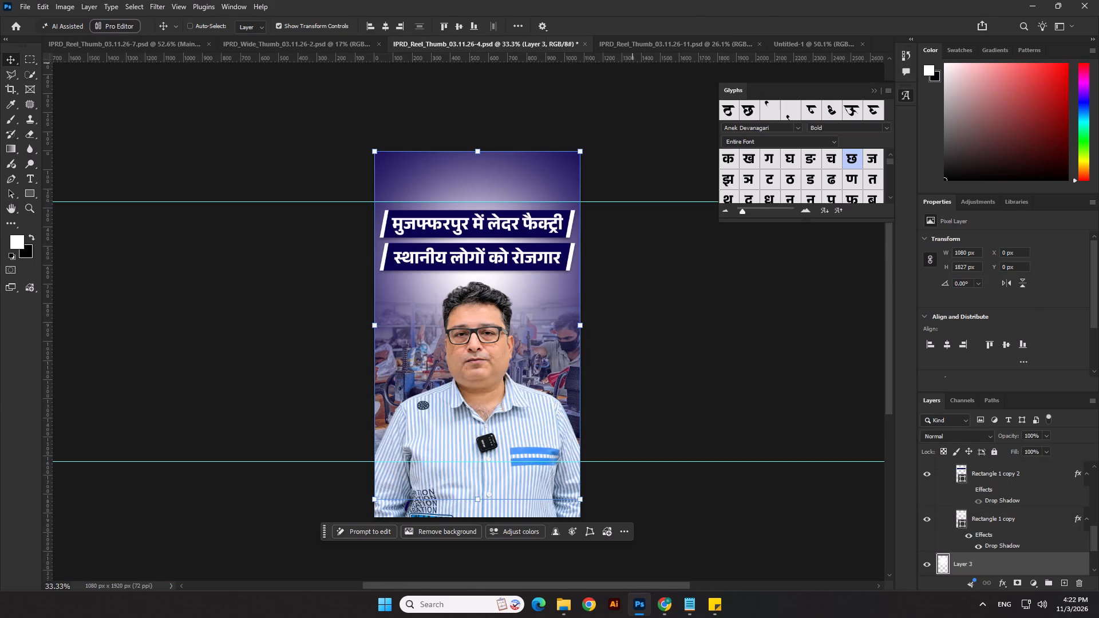
key(ctrl+s)
click(584, 43)
click(406, 38)
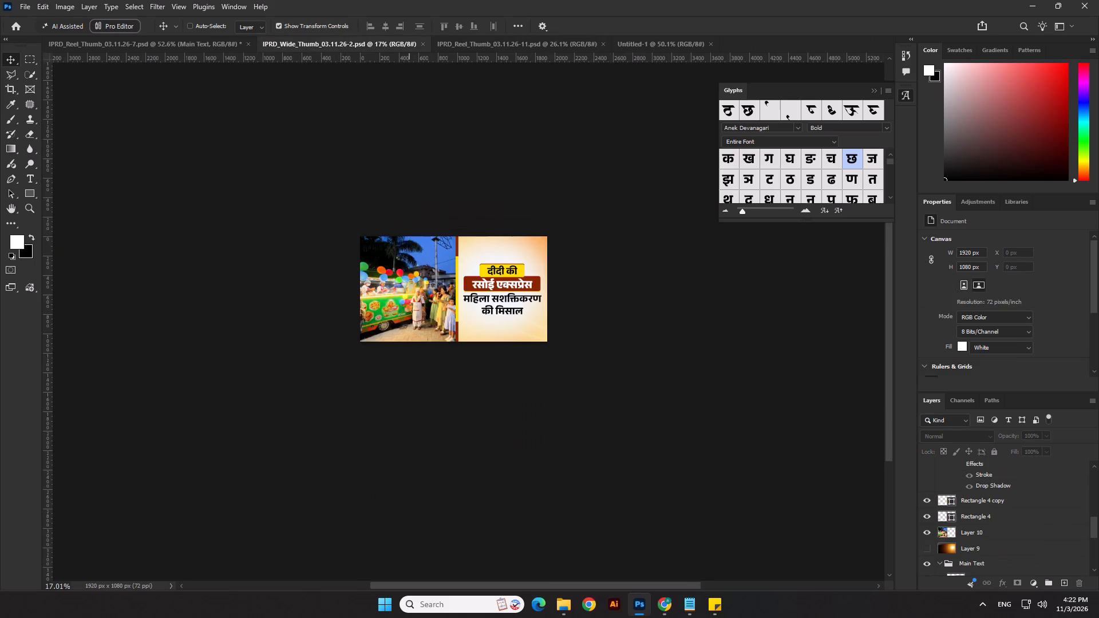
key(ctrl+s)
click(422, 47)
click(219, 49)
key(ctrl+s)
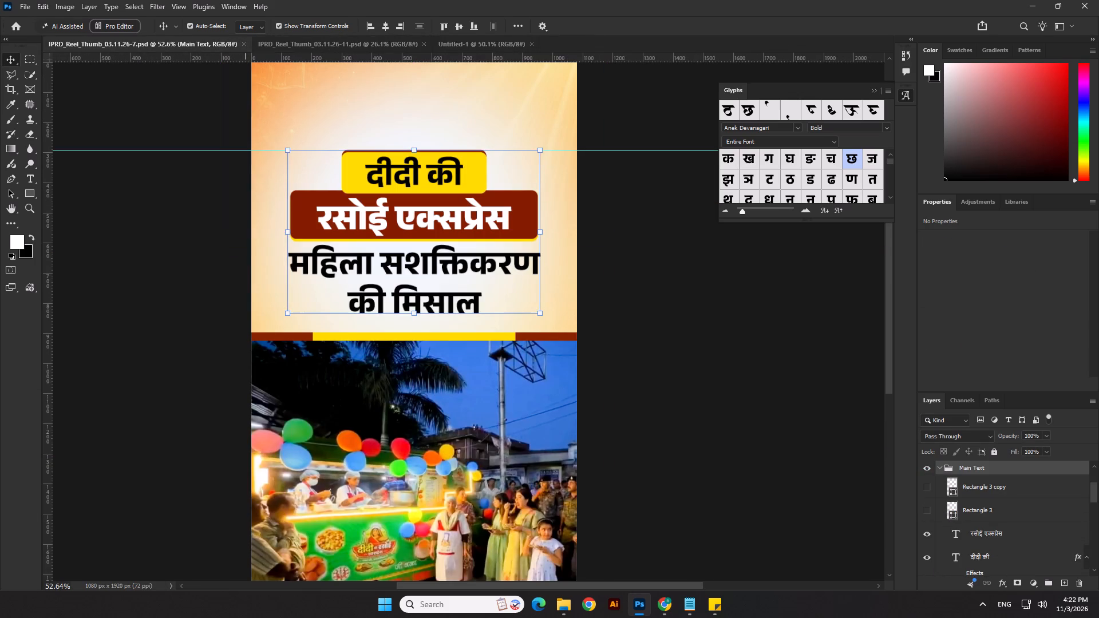
click(244, 43)
Save the blank document as IPRD_Wide_Thumb_03.11.26-6.psd in the 03.11.26 folder.
scroll(329, 113, down, 1)
click(292, 38)
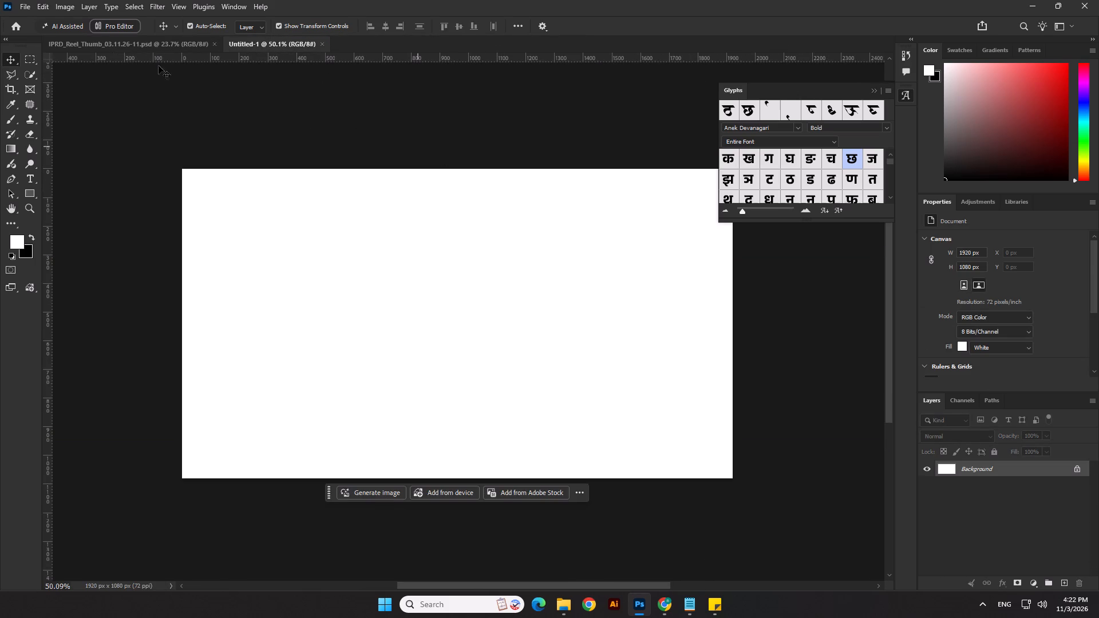
click(27, 3)
click(30, 141)
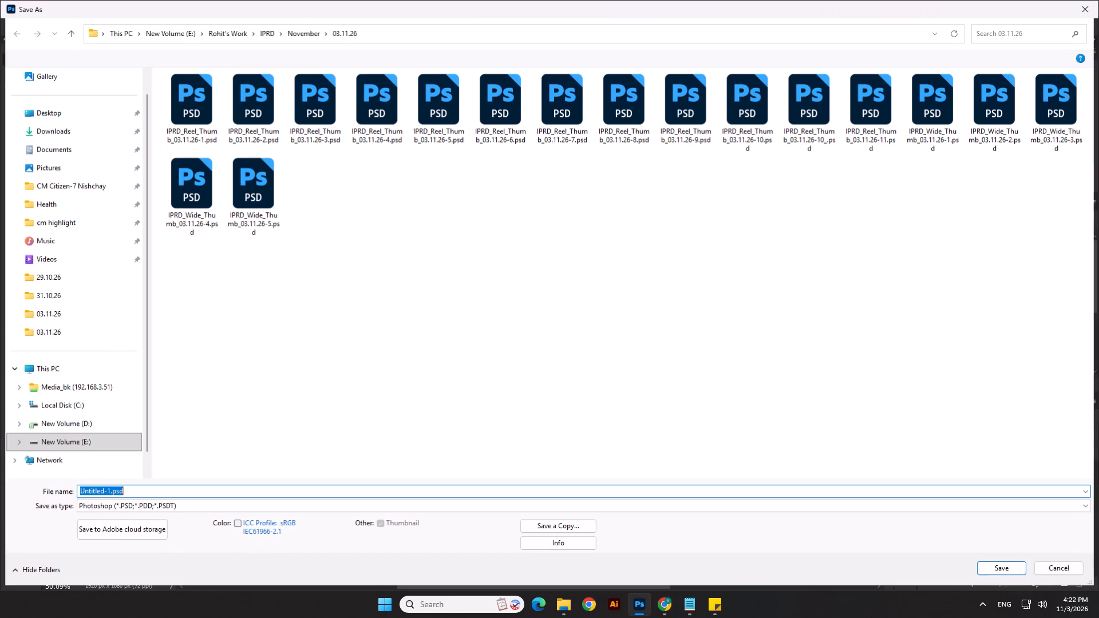
click(271, 215)
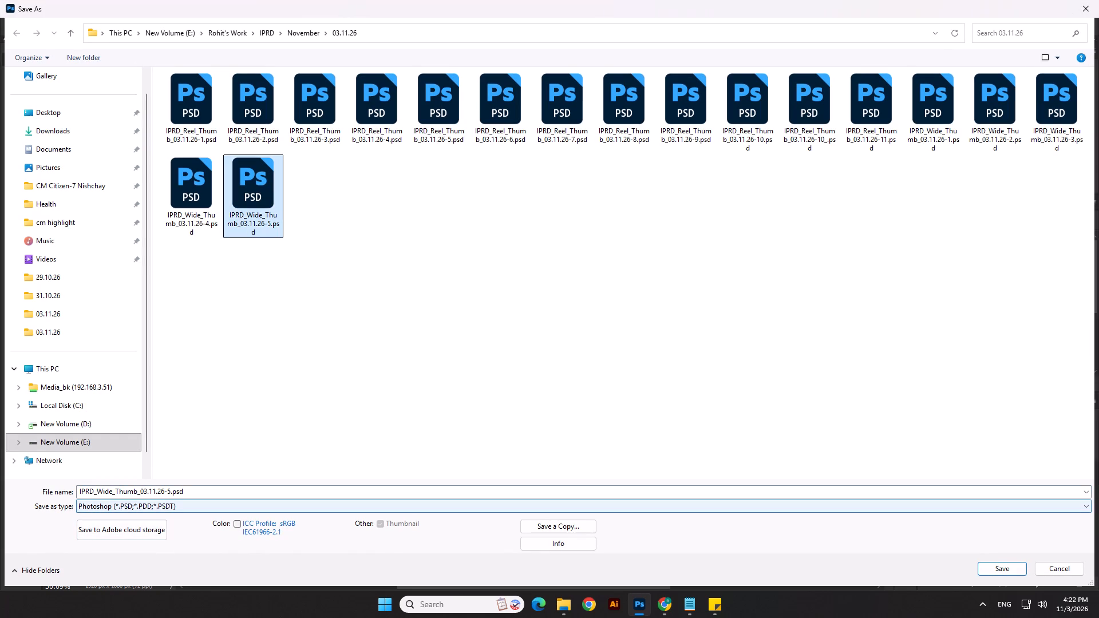
click(169, 491)
click(169, 491)
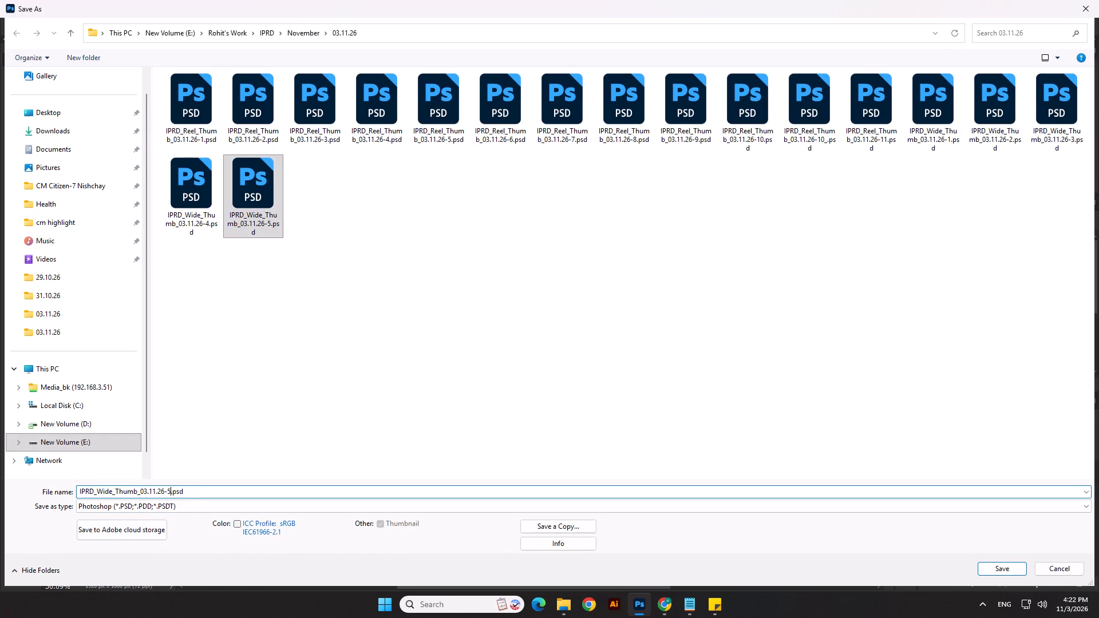
key(BackSpace)
key(6)
key(Return)
key(Return)
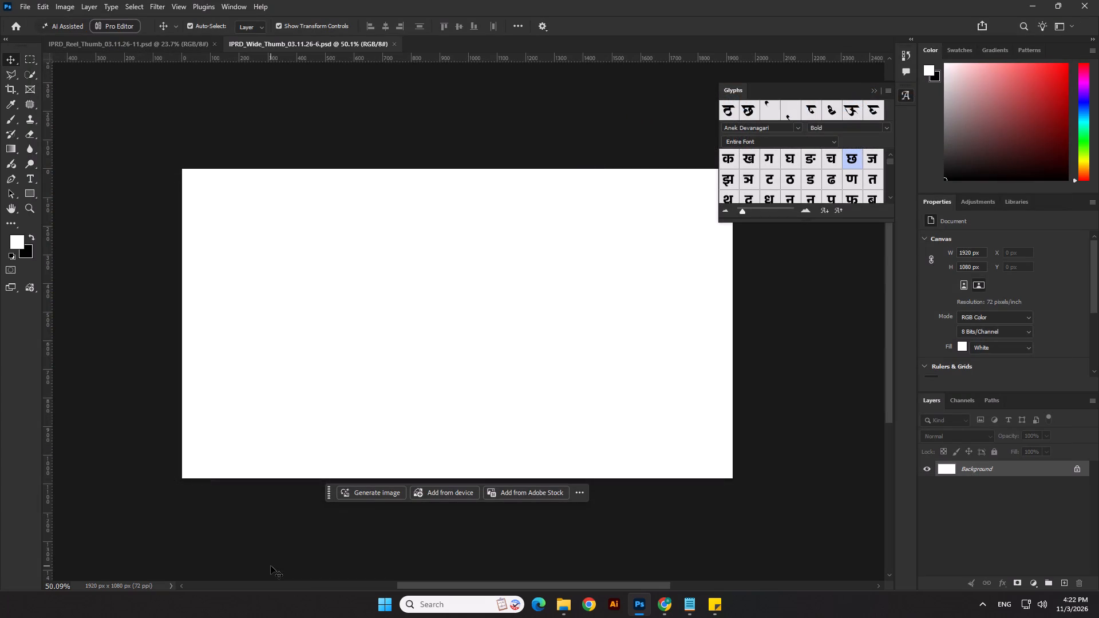
Unlock the reel's sky layer and copy it with the glow layer into IPRD_Wide_Thumb_03.11.26-6.
click(183, 47)
click(461, 237)
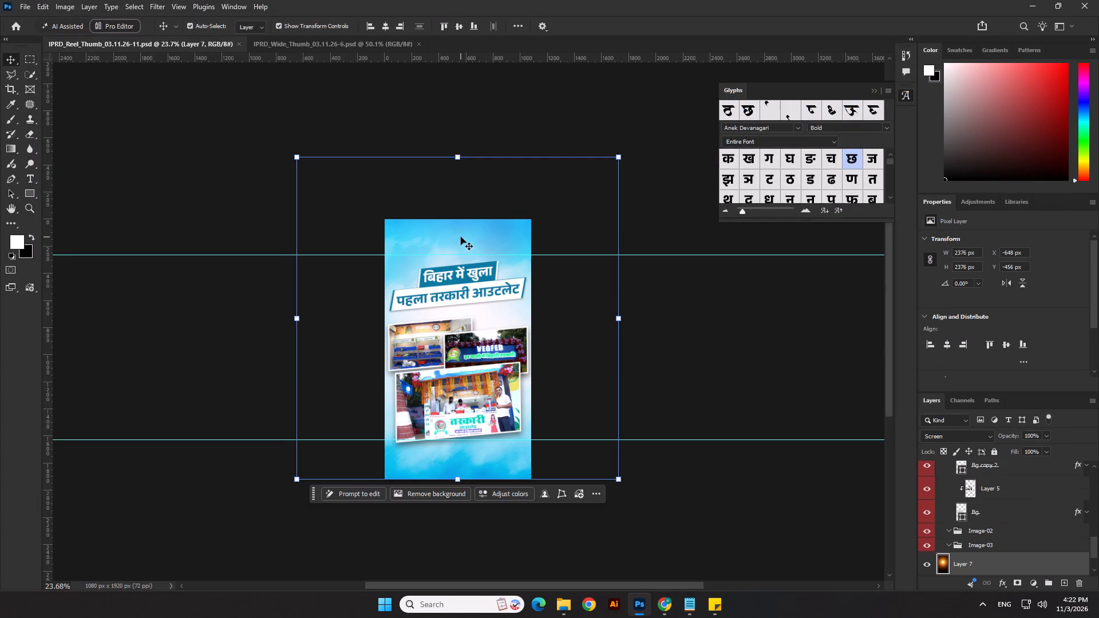
scroll(1034, 566, down, 2)
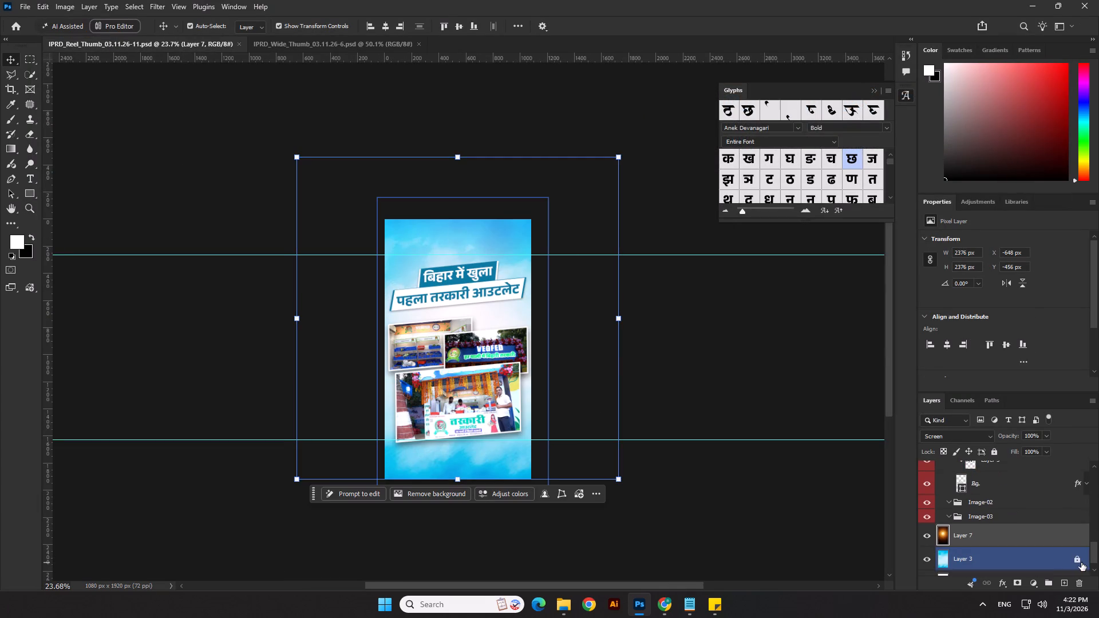
click(1081, 561)
ctrl+click(1061, 560)
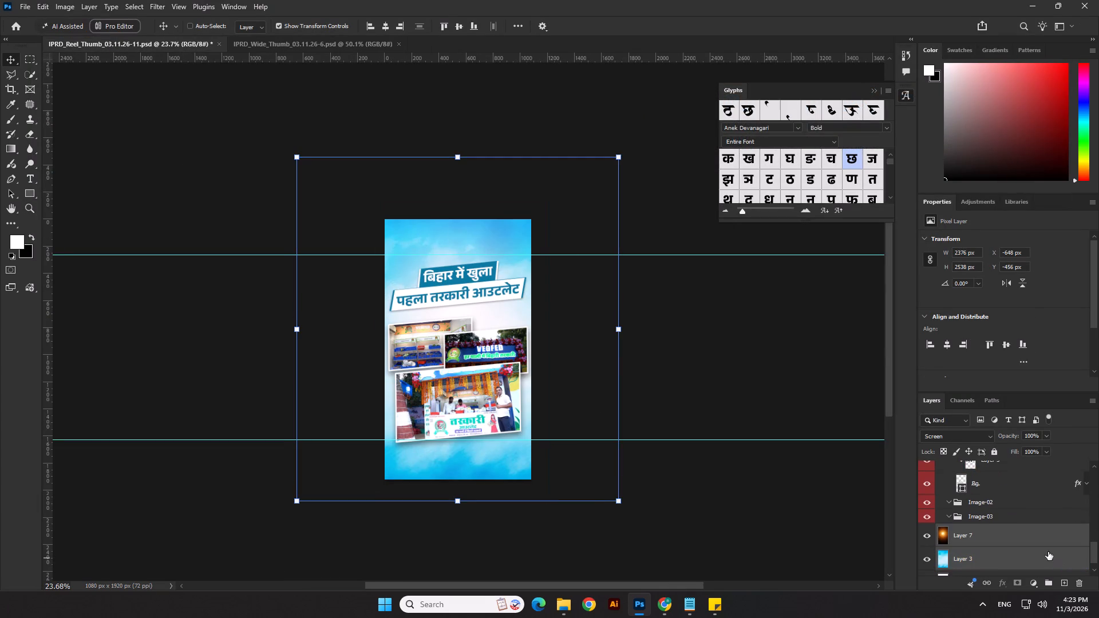
key(ctrl+c)
click(365, 45)
key(ctrl+v)
scroll(485, 250, down, 4)
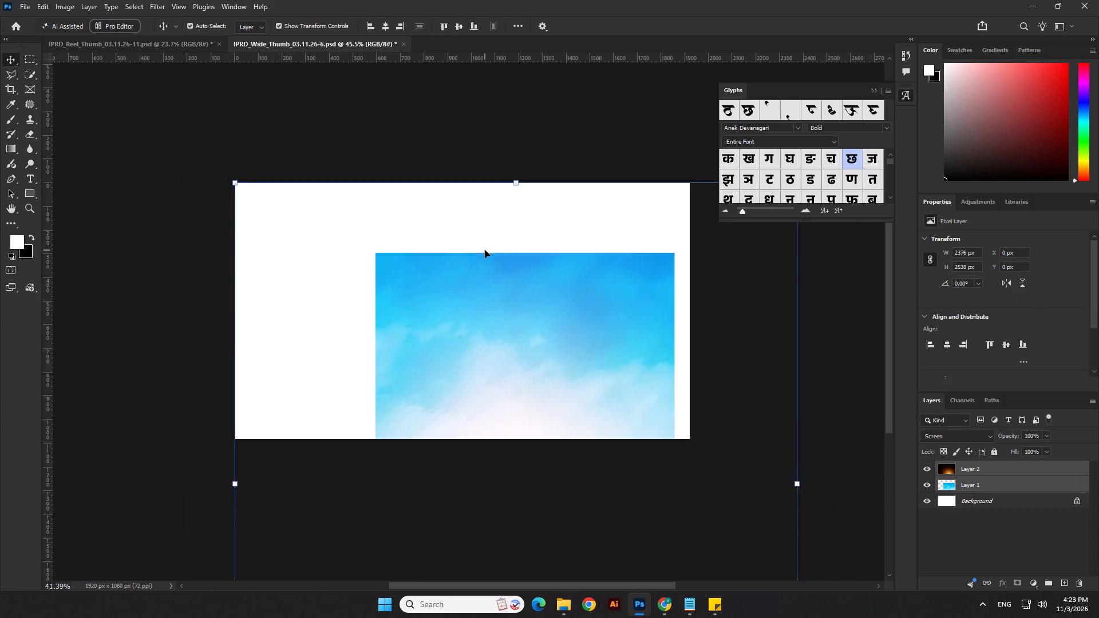
Rotate the pasted sky and glow layers to -90° and move them to cover the whole wide canvas.
drag(515, 187, 206, 421)
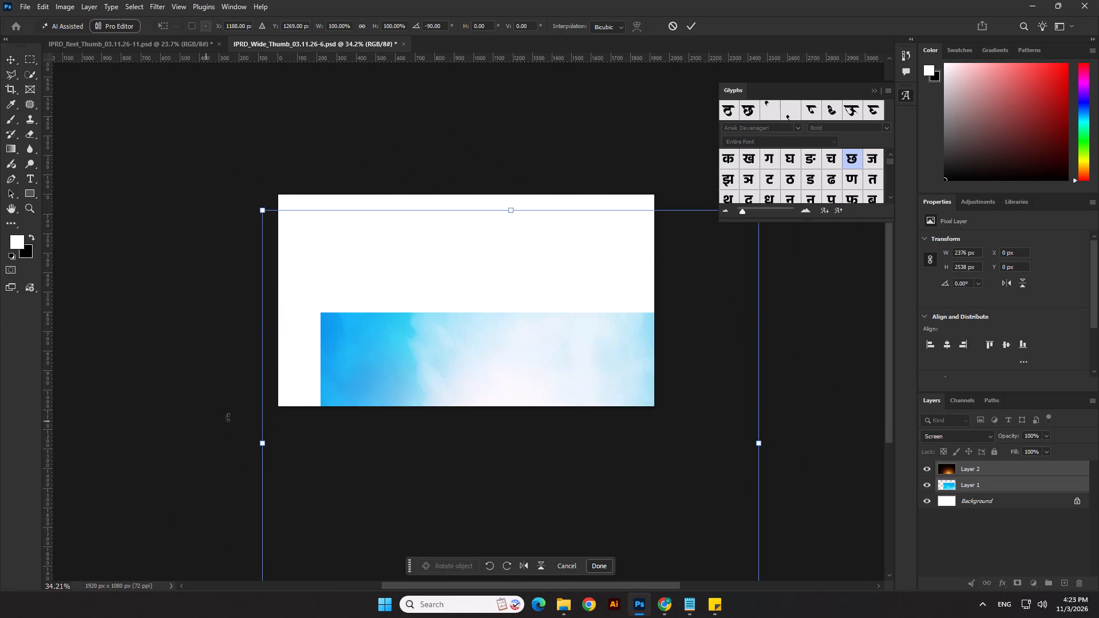
drag(497, 334, 445, 207)
key(Return)
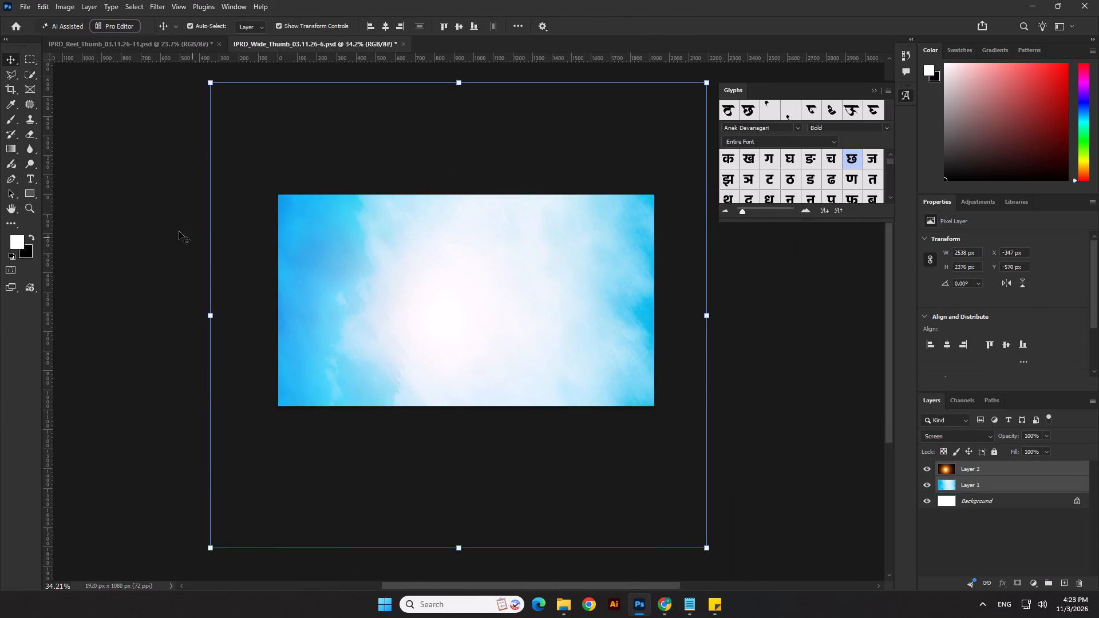
Copy the Place-Your-Image-Here group of framed outlet photos from the reel thumbnail into the wide thumbnail.
click(184, 43)
click(425, 335)
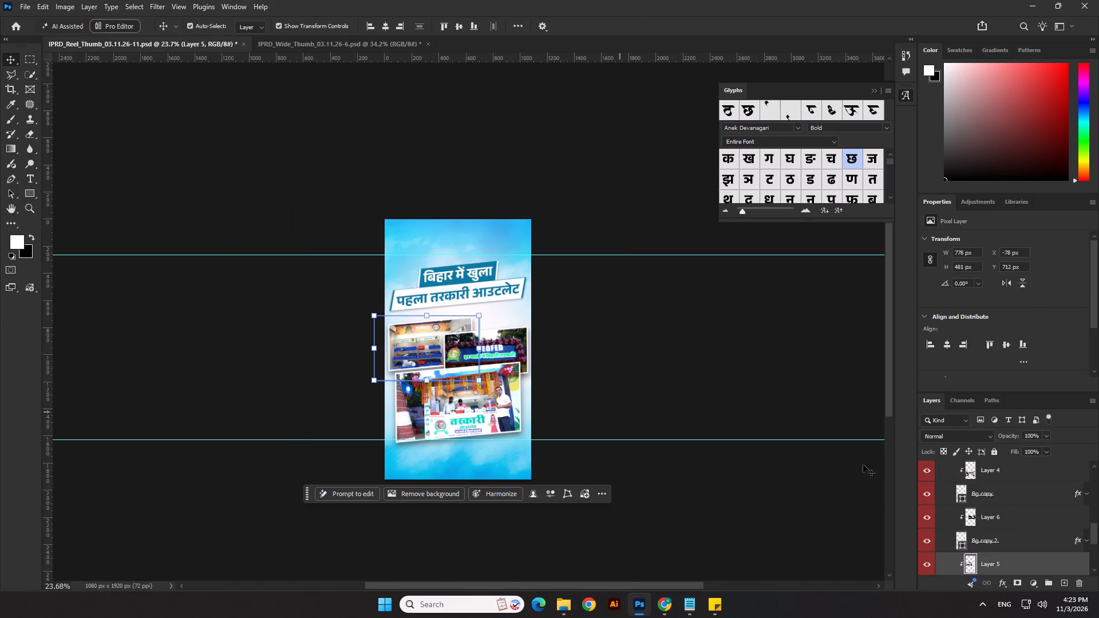
scroll(968, 509, up, 3)
click(982, 480)
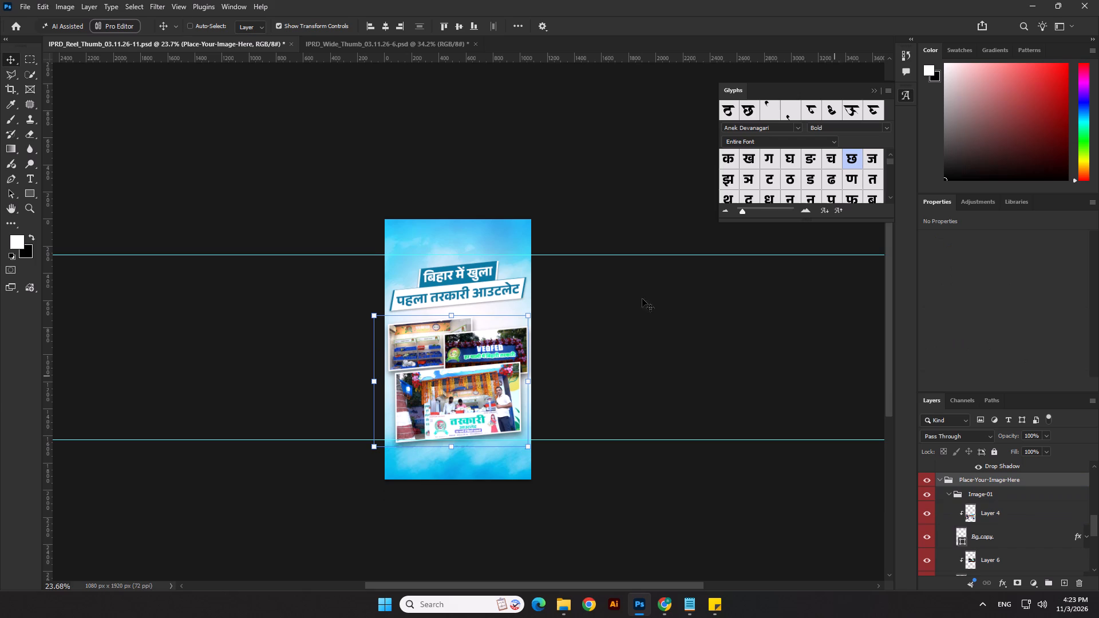
key(ctrl+c)
key(ctrl+c)
click(437, 47)
key(ctrl+v)
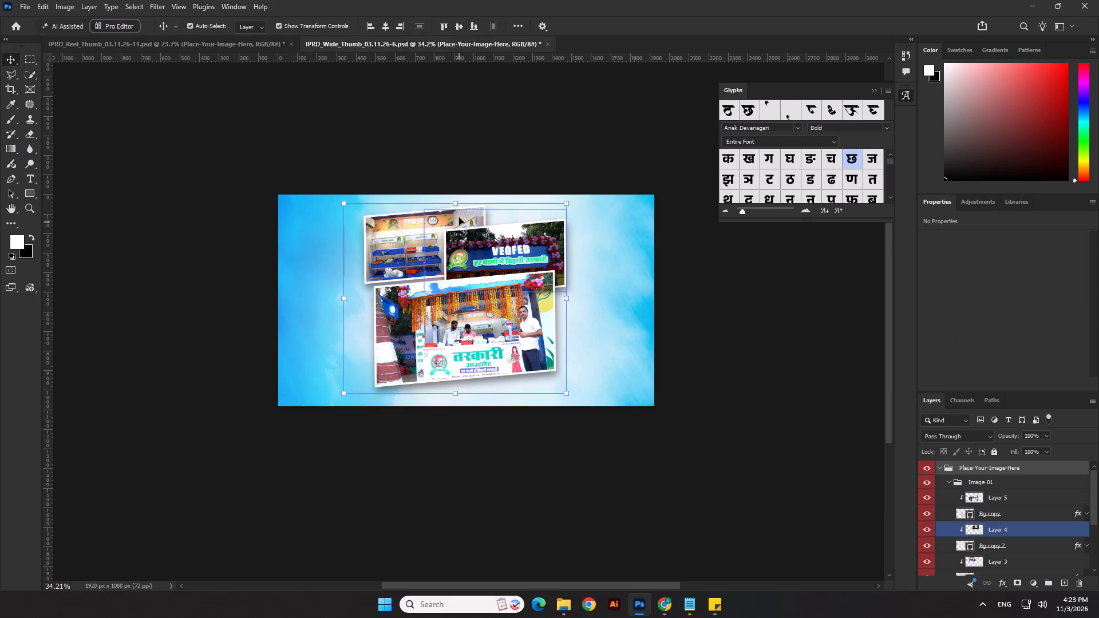
Move the framed photo group to the right side of the canvas, centred at about X 1240 px, and nudge it up.
click(457, 204)
drag(457, 254, 521, 259)
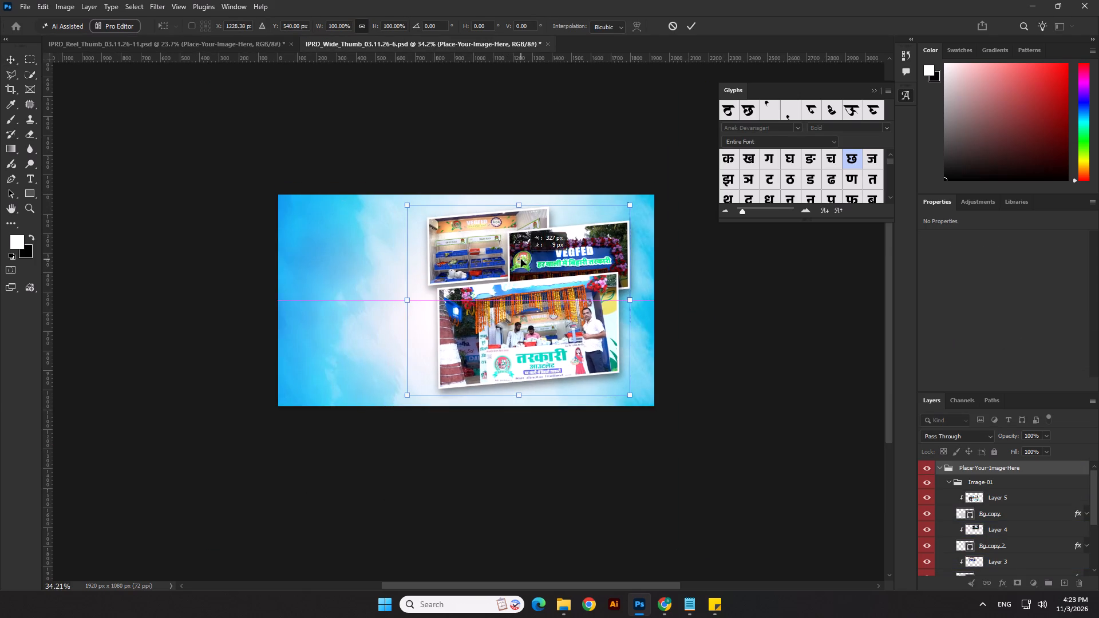
drag(521, 259, 523, 262)
key(shift+Up)
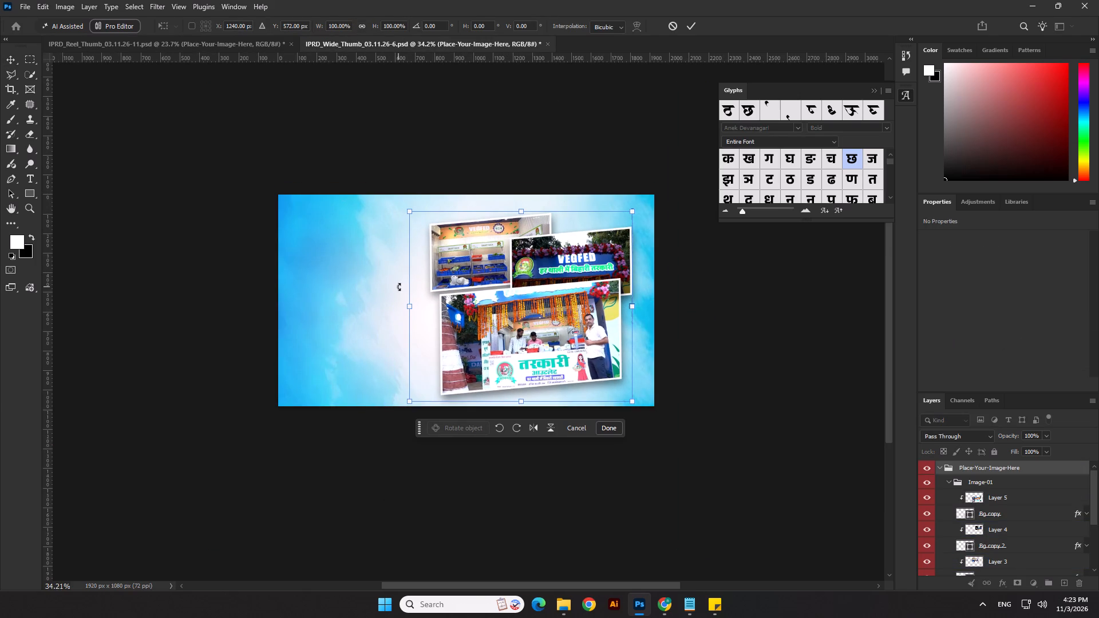
key(shift+Up)
key(shift+Up)
key(Return)
Move the glow layer toward the left half of the wide canvas and enlarge it to about 130%.
click(346, 298)
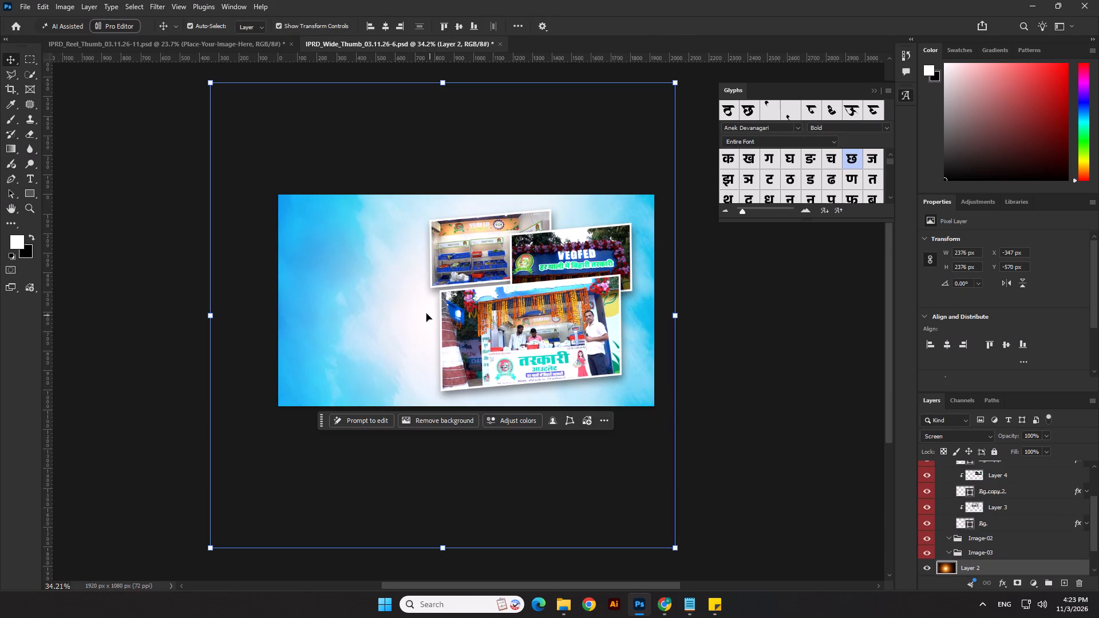
drag(413, 311, 354, 307)
scroll(355, 298, down, 5)
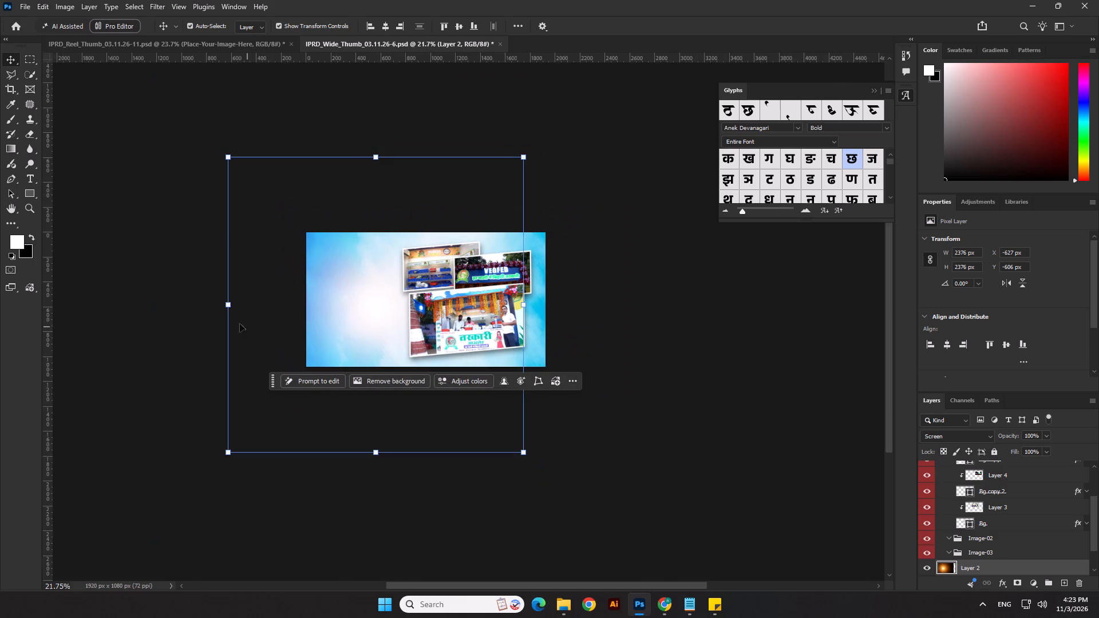
drag(227, 308, 139, 311)
drag(300, 315, 327, 312)
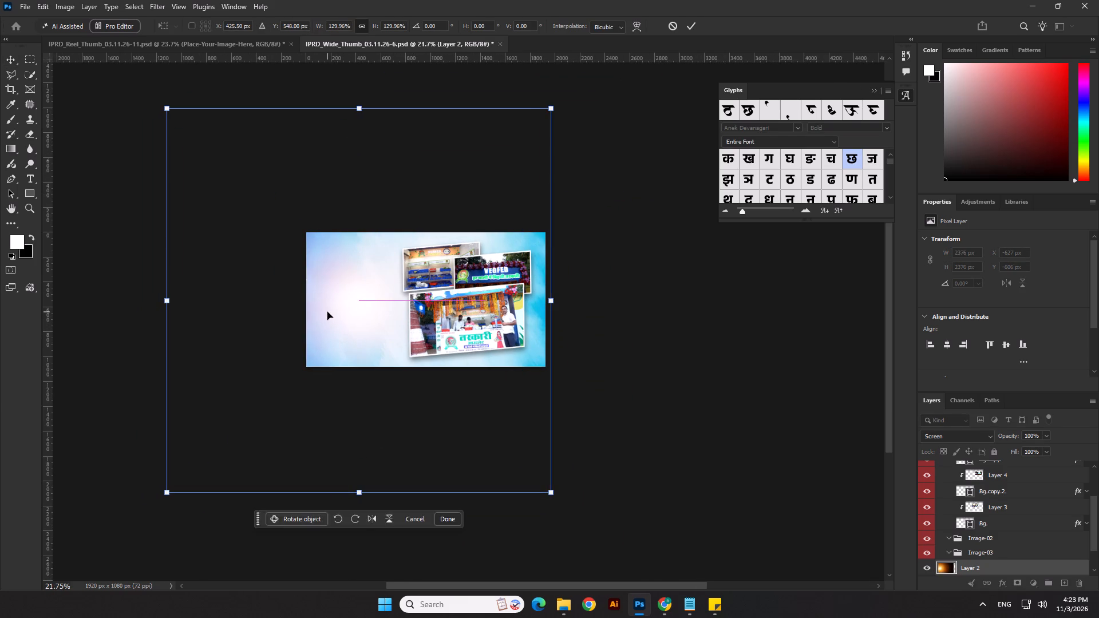
key(Return)
click(663, 315)
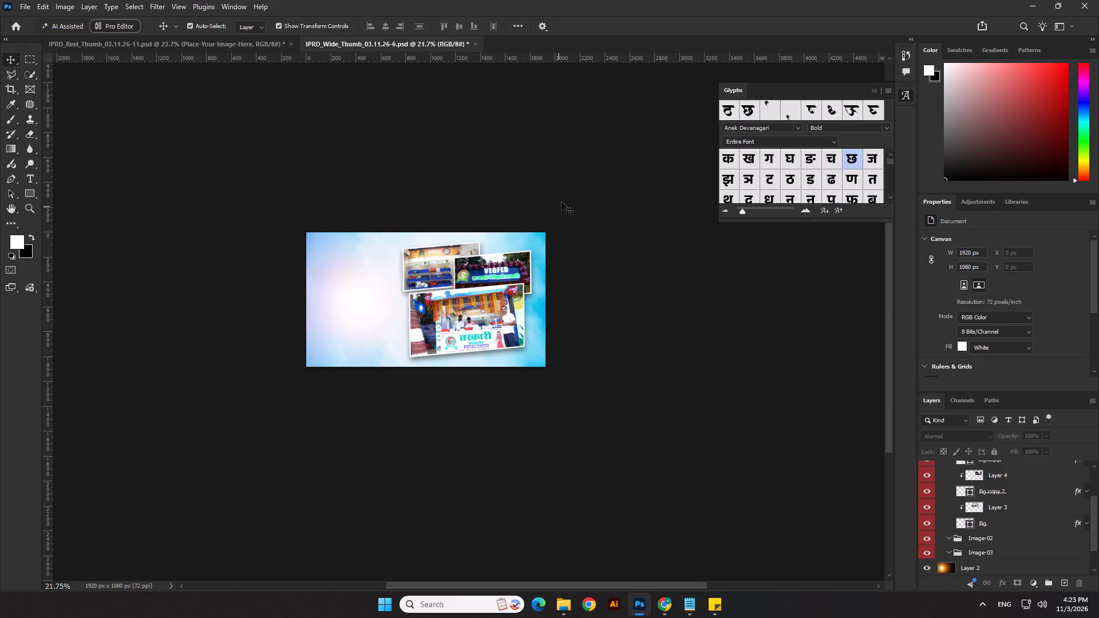
Scale the Place-Your-Image-Here photo group to about 89.5% and move it to about X 1330 px, Y 572 px.
scroll(1027, 477, up, 9)
click(1005, 472)
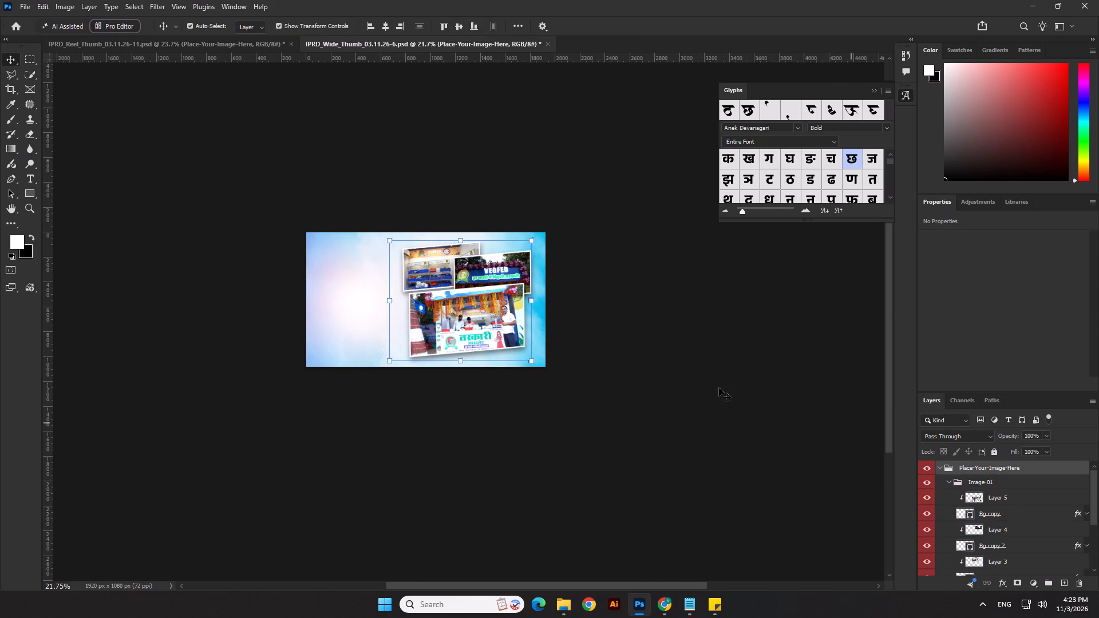
drag(393, 302, 408, 300)
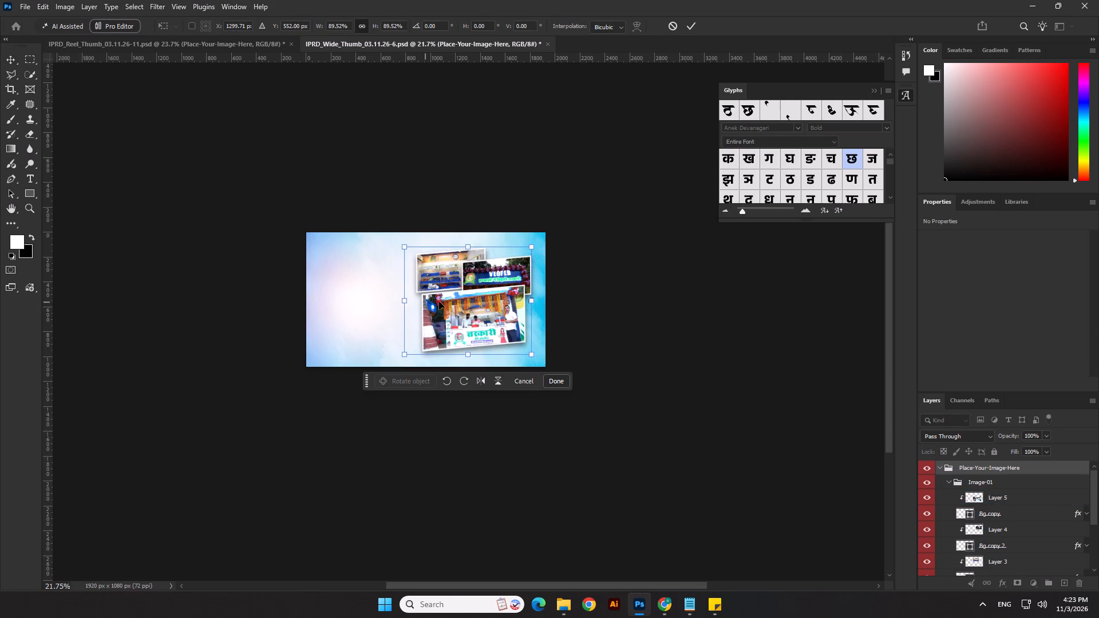
key(shift+Right)
key(shift+Right)
key(shift+Down)
key(shift+Down)
key(shift+Right)
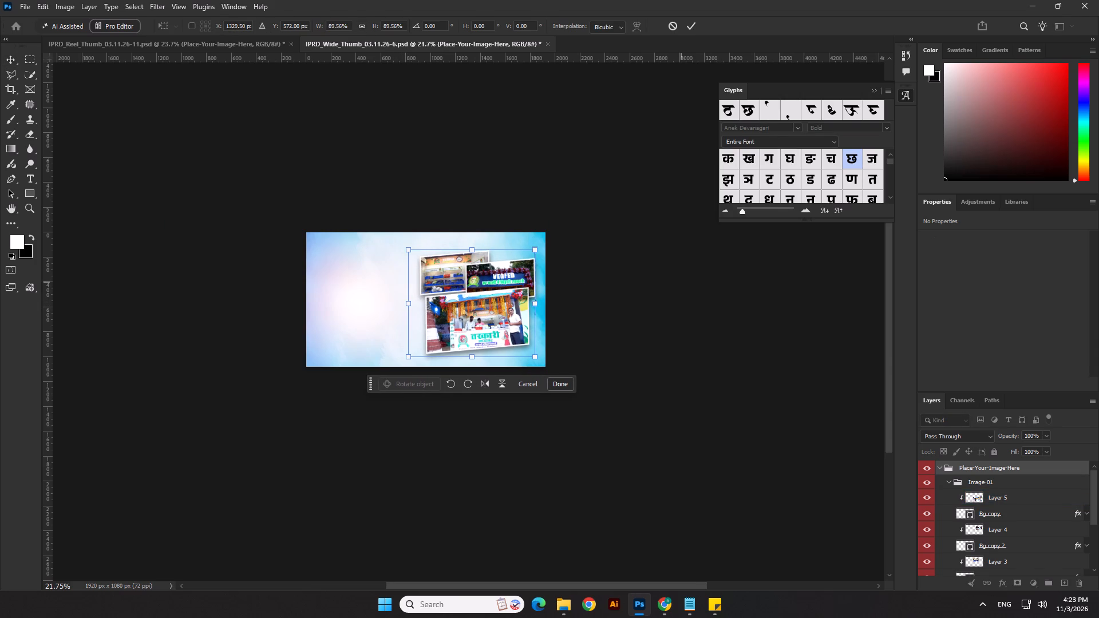
key(Return)
Copy both title lines, बिहार में खुला and पहला तरकारी आउटलेट, with their banner shapes from the reel thumbnail into the wide thumbnail.
click(209, 48)
scroll(490, 302, up, 4)
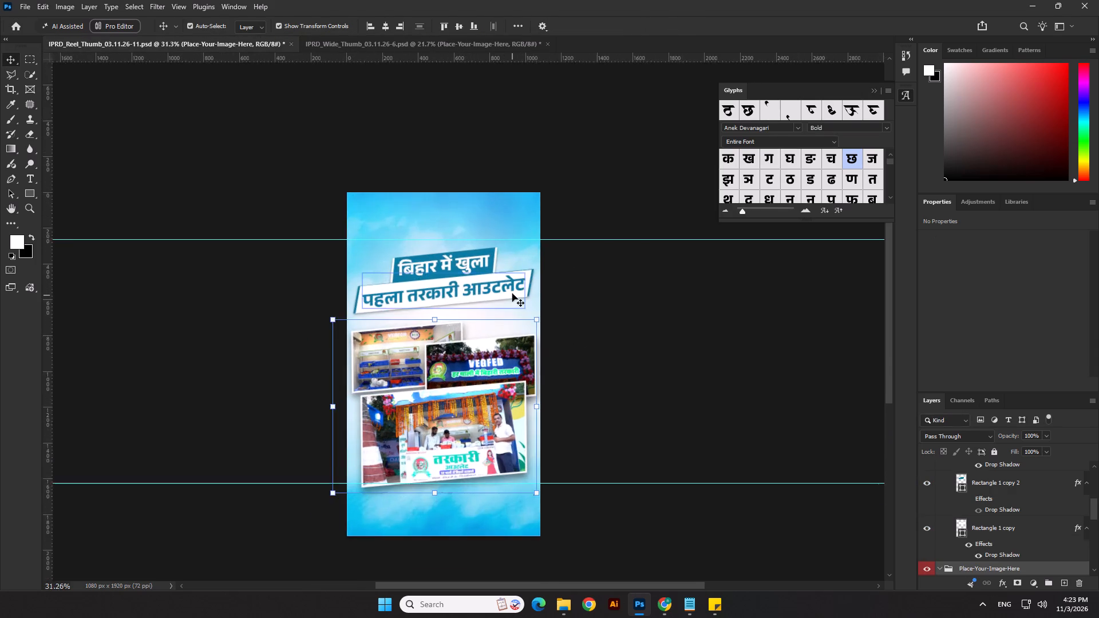
scroll(512, 294, up, 2)
click(537, 270)
shift+click(529, 270)
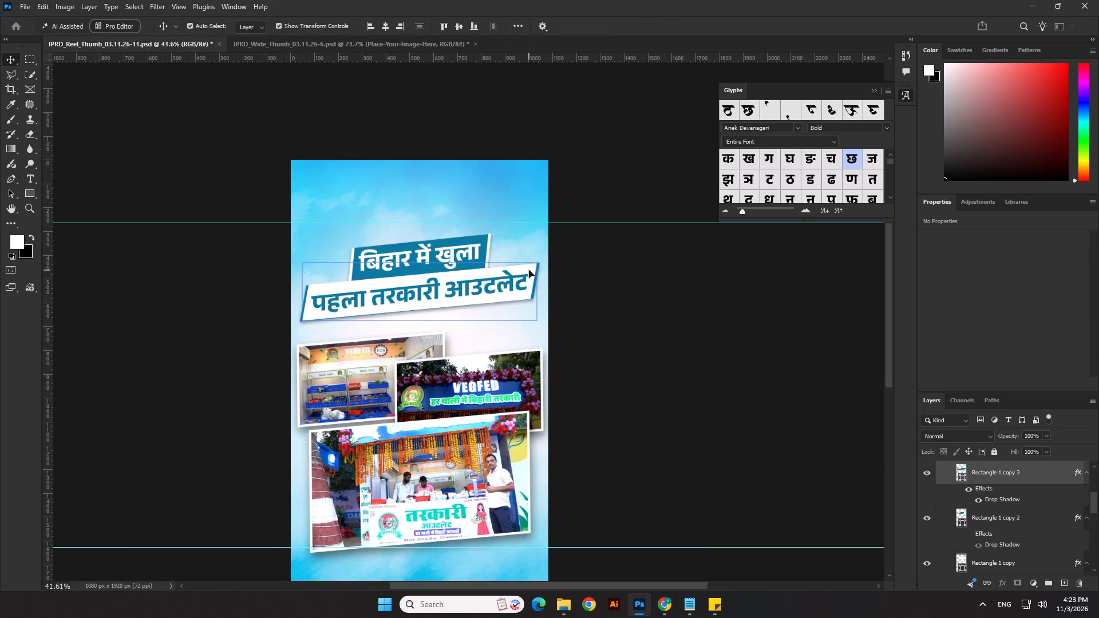
scroll(488, 252, up, 6)
shift+click(488, 236)
shift+click(479, 236)
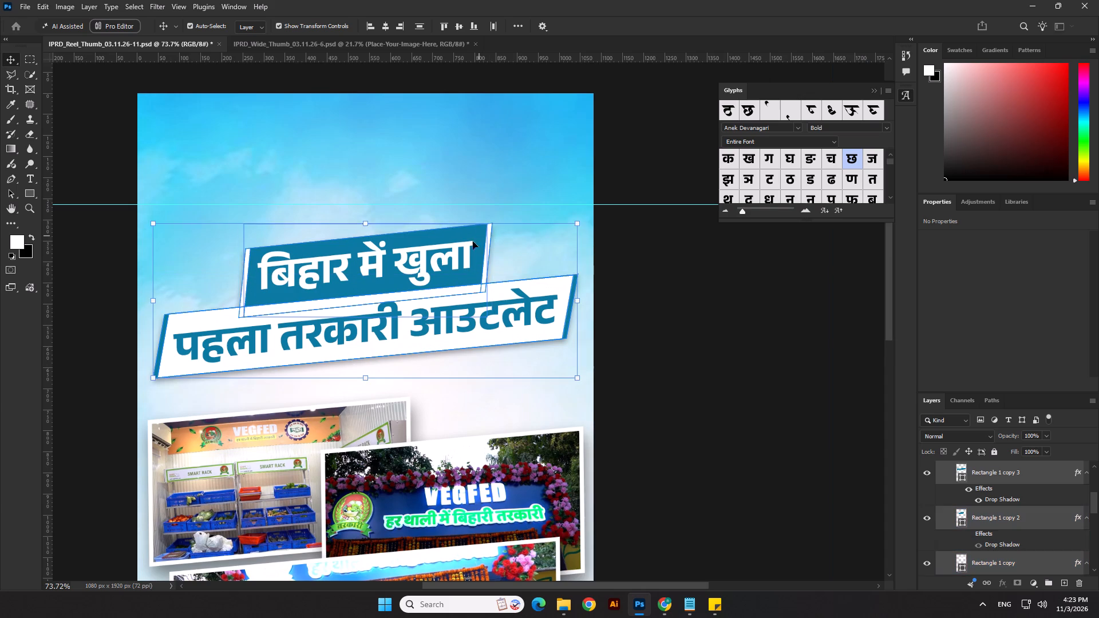
shift+click(460, 257)
scroll(460, 257, down, 4)
drag(467, 268, 462, 241)
key(ctrl+z)
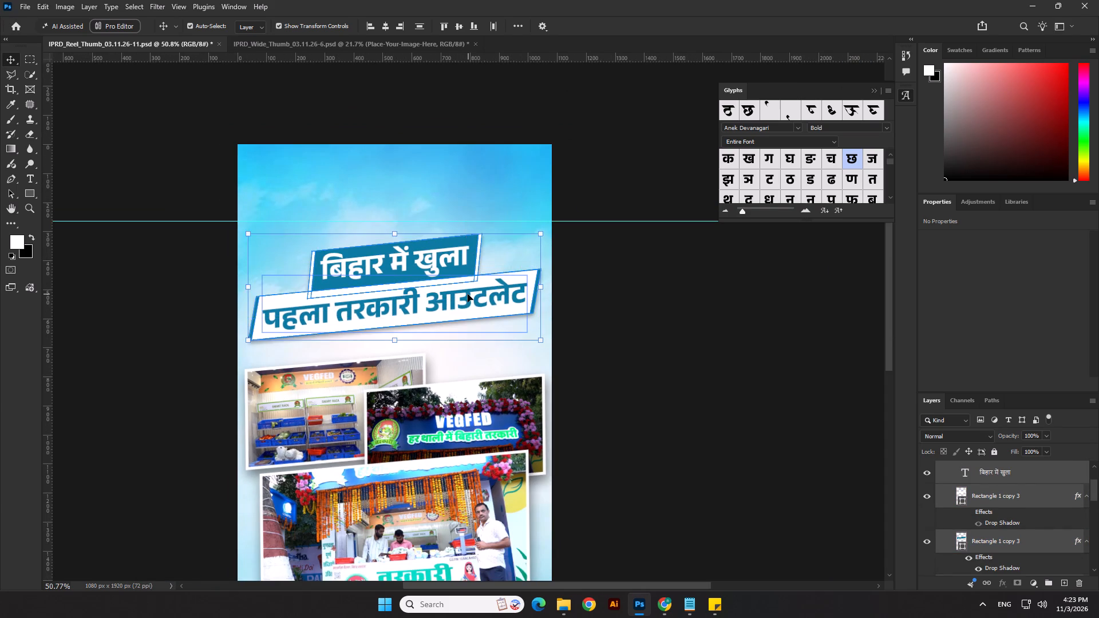
shift+click(468, 294)
key(ctrl+c)
click(196, 43)
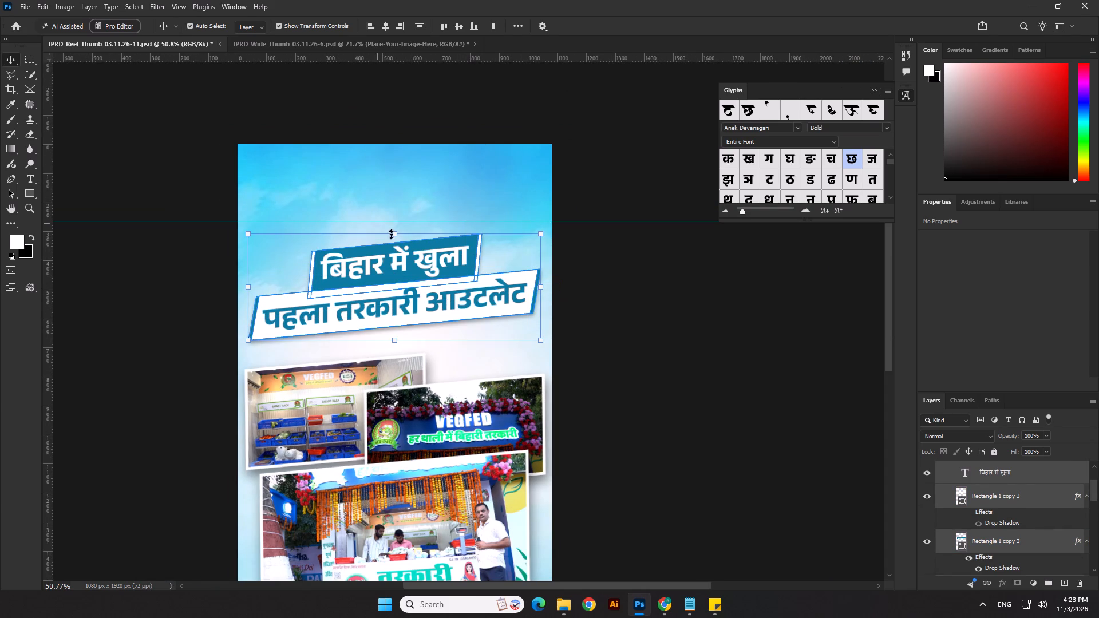
ctrl+scroll(394, 239, down, 3)
click(418, 43)
key(ctrl+v)
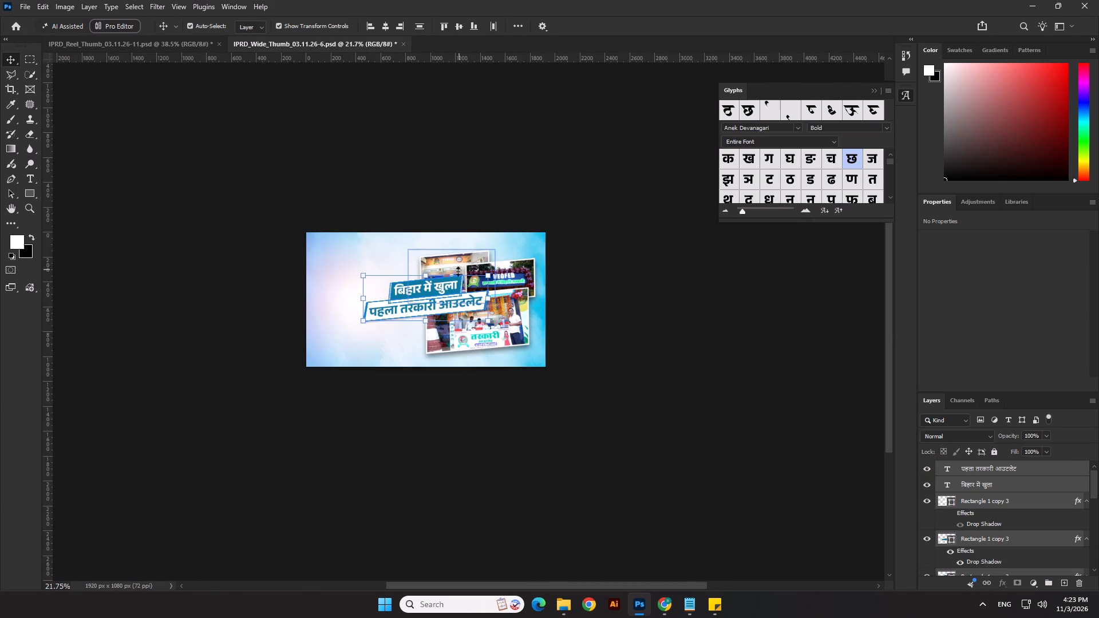
Link the pasted title text and banner shape layers together.
right_click(973, 473)
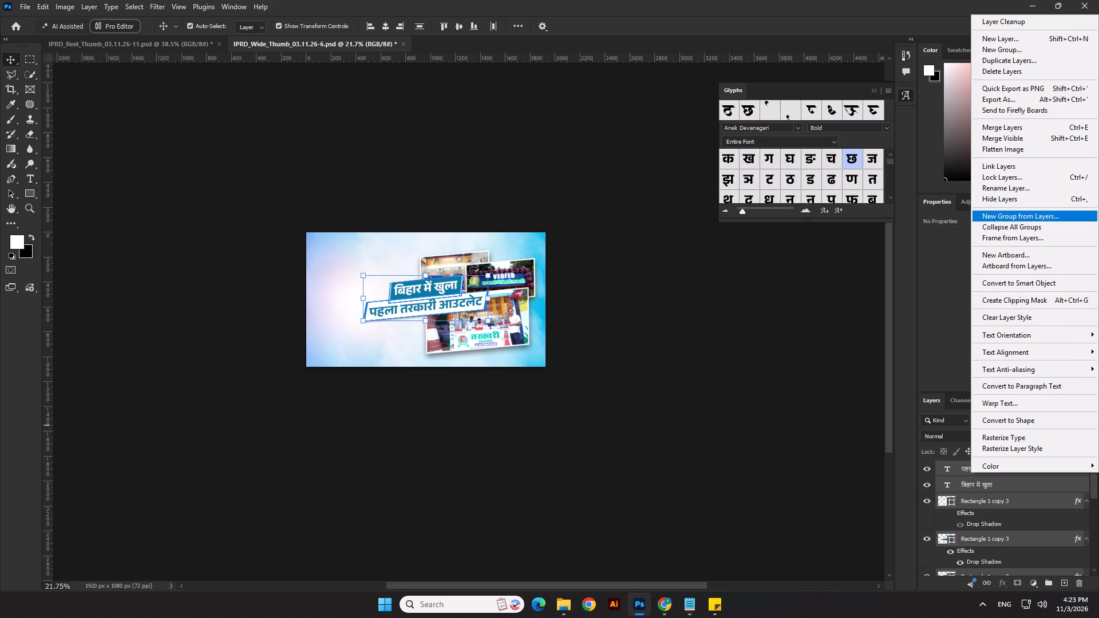
click(1003, 168)
click(388, 24)
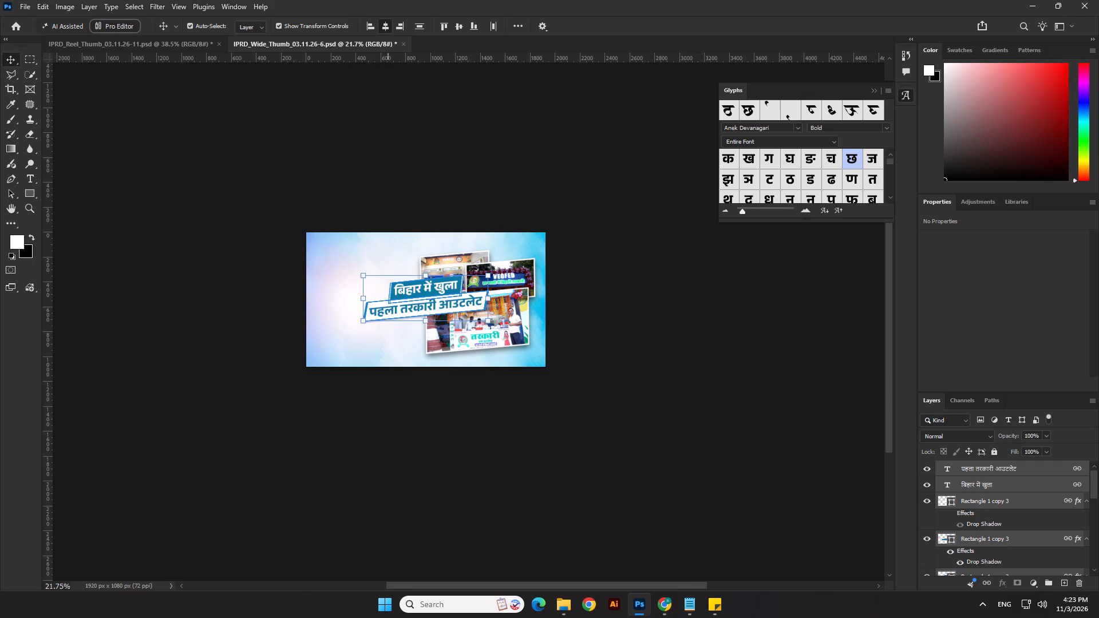
Move the linked title to the left of the framed photos, at about mid-height of the canvas.
drag(435, 305, 380, 317)
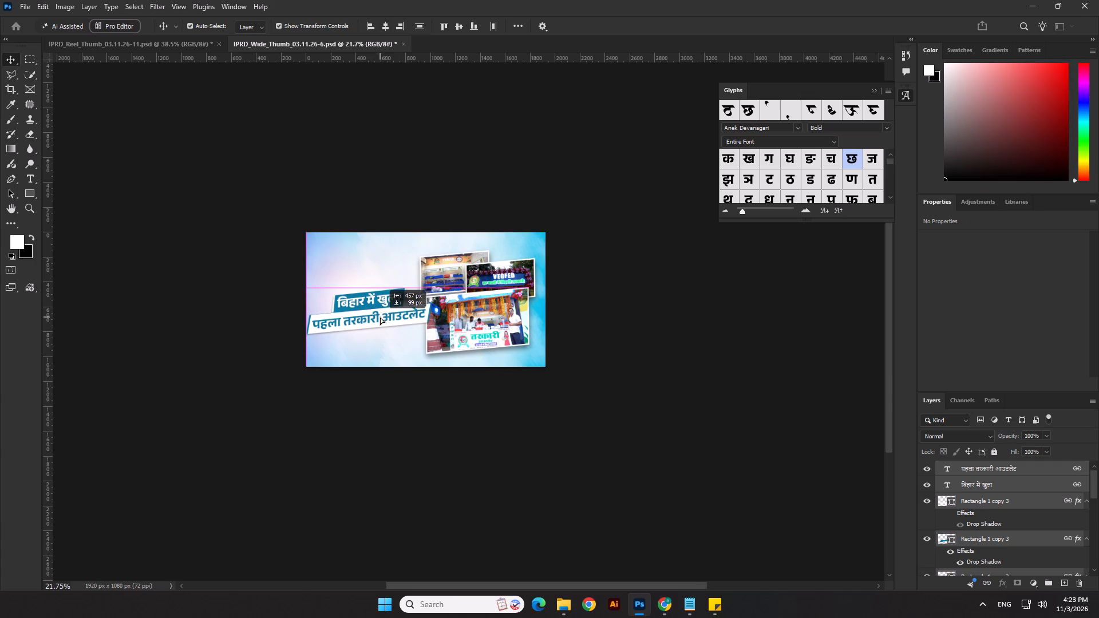
drag(380, 317, 381, 316)
scroll(382, 316, up, 6)
drag(383, 318, 388, 306)
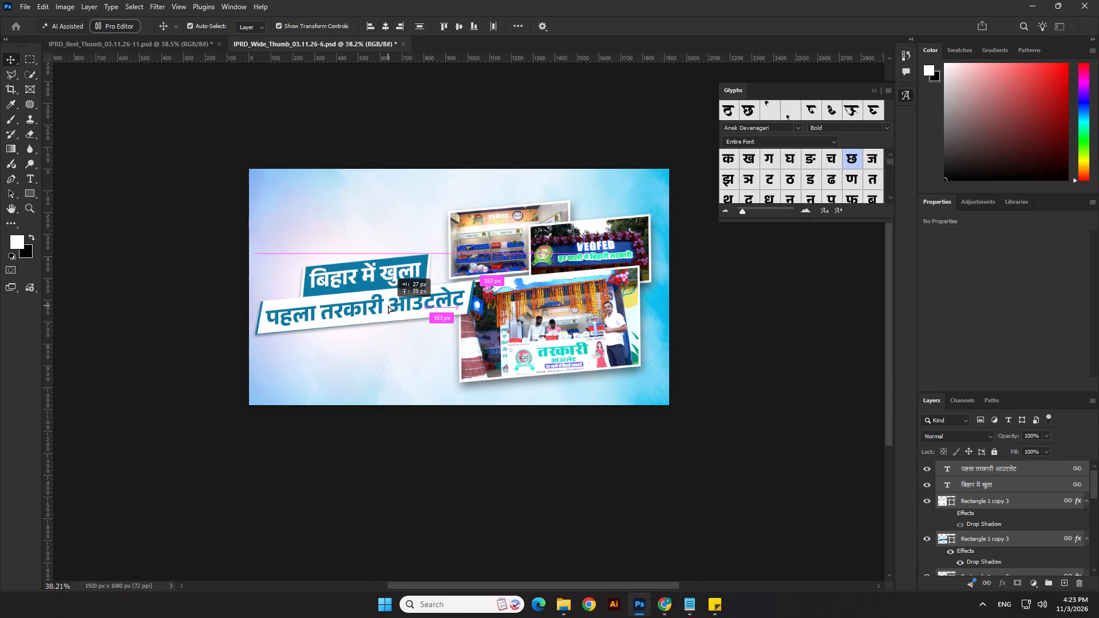
drag(388, 306, 390, 300)
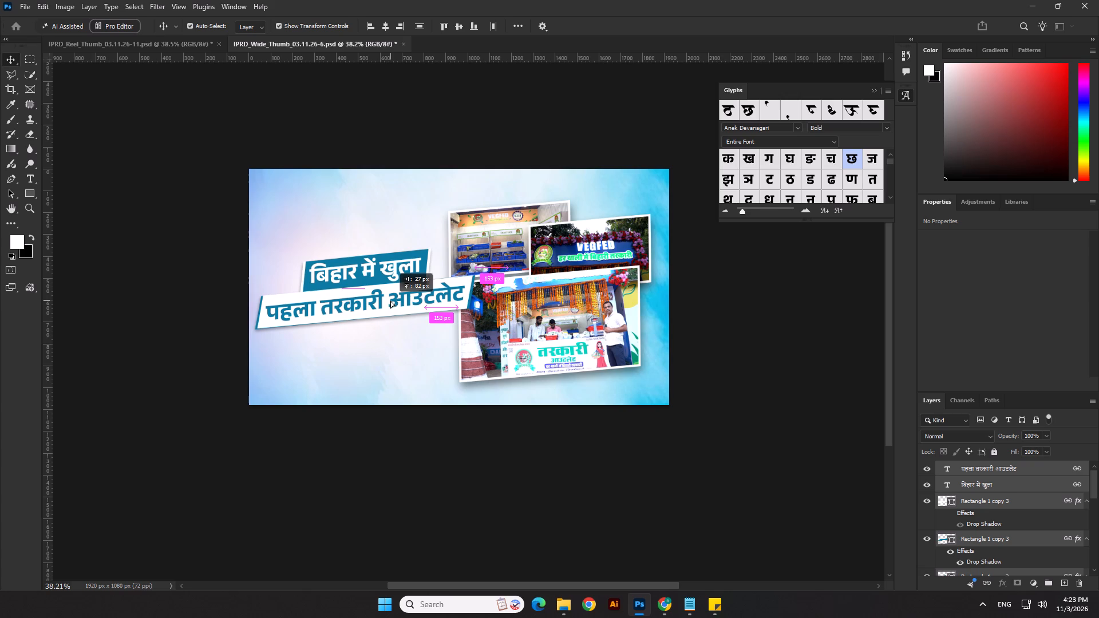
drag(390, 300, 390, 298)
click(200, 330)
Delete the lower title line पहला तरकारी आउटलेट together with its two banner shapes.
click(409, 299)
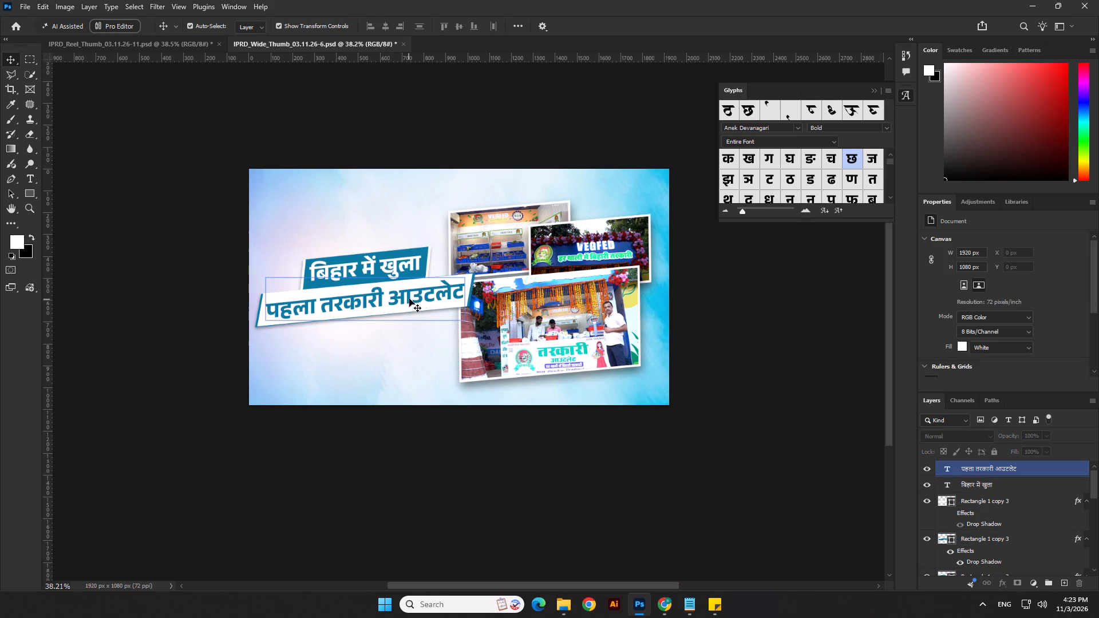
click(410, 299)
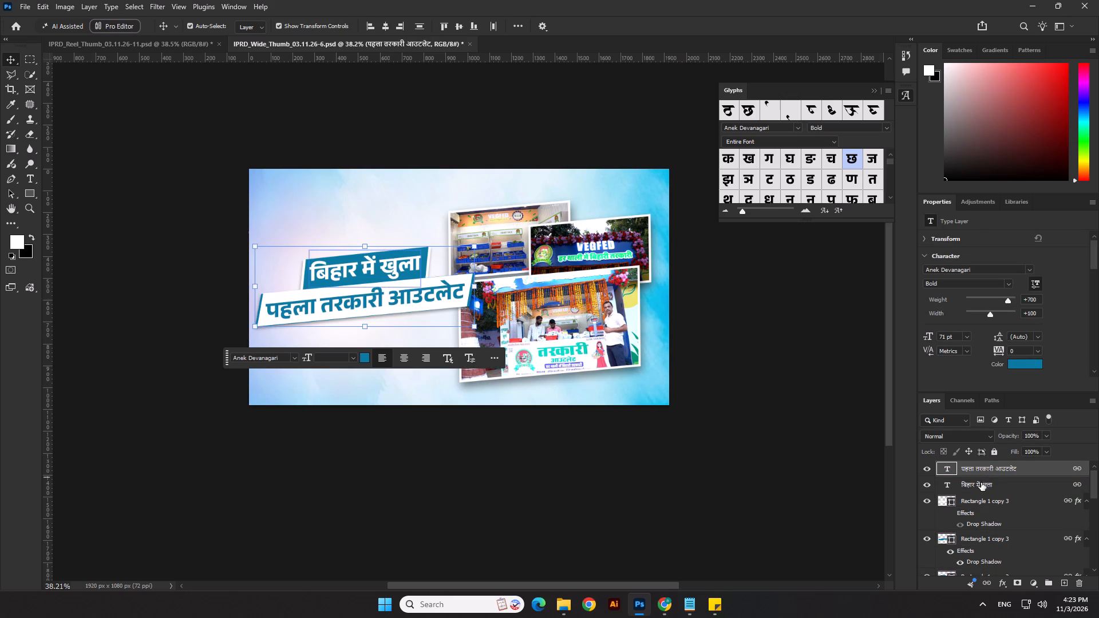
key(Delete)
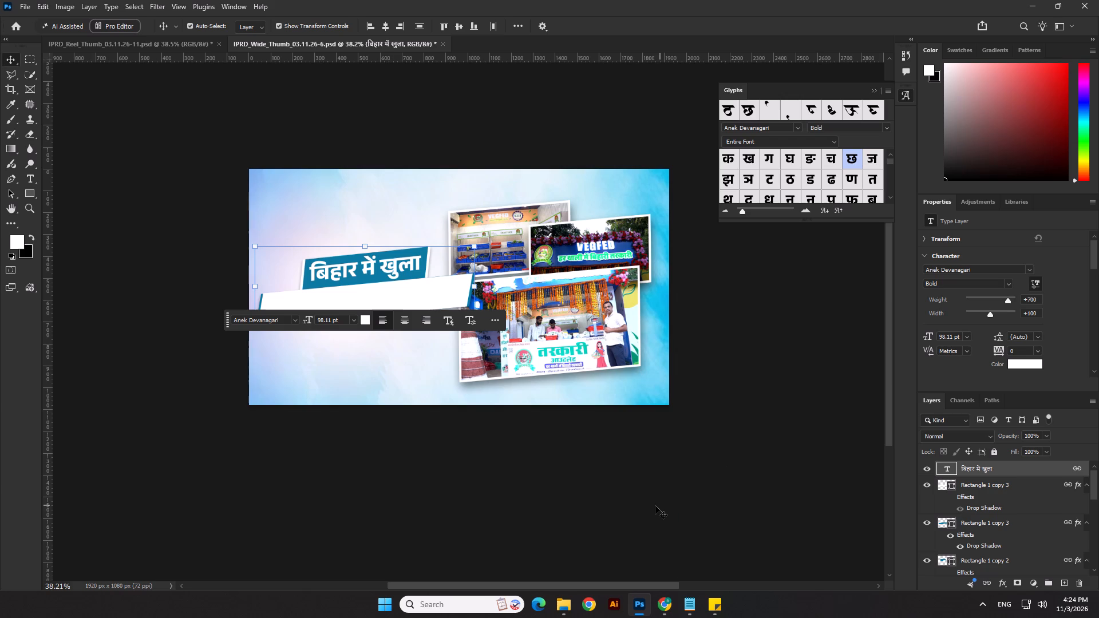
click(421, 297)
key(Delete)
click(437, 300)
key(Delete)
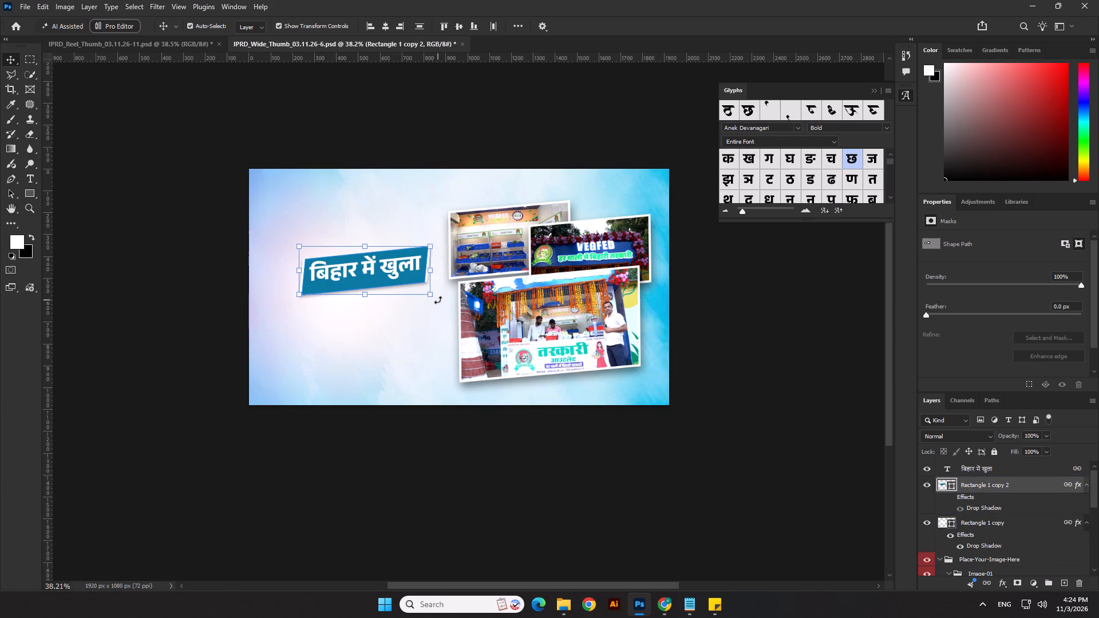
Lock the glow Layer 2 and the sky Layer 1.
click(214, 262)
drag(180, 266, 413, 291)
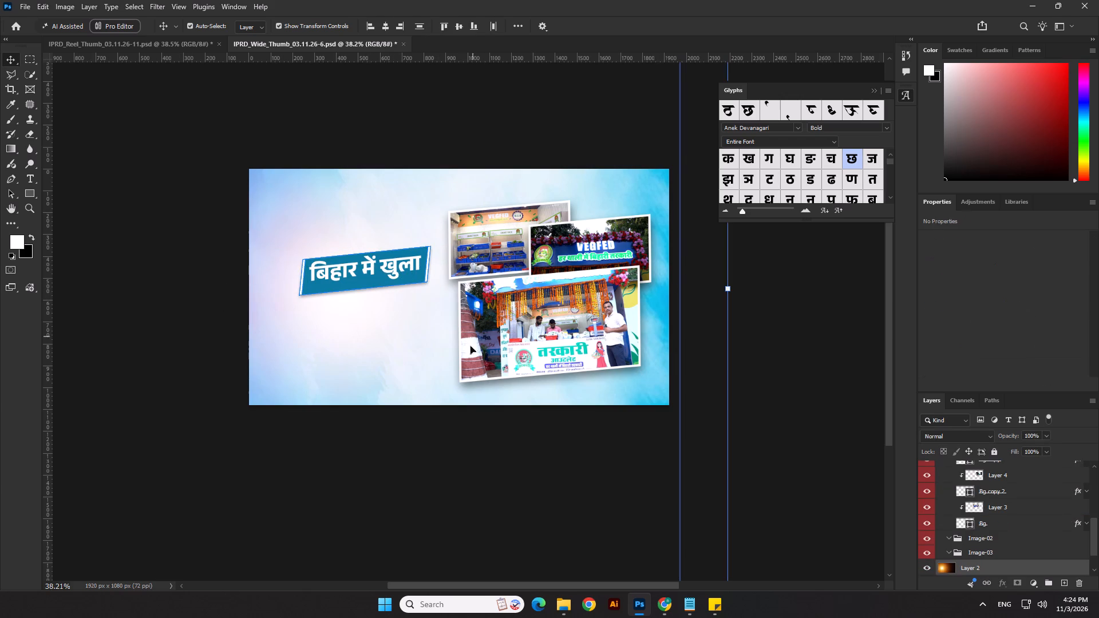
click(363, 418)
click(384, 359)
click(995, 449)
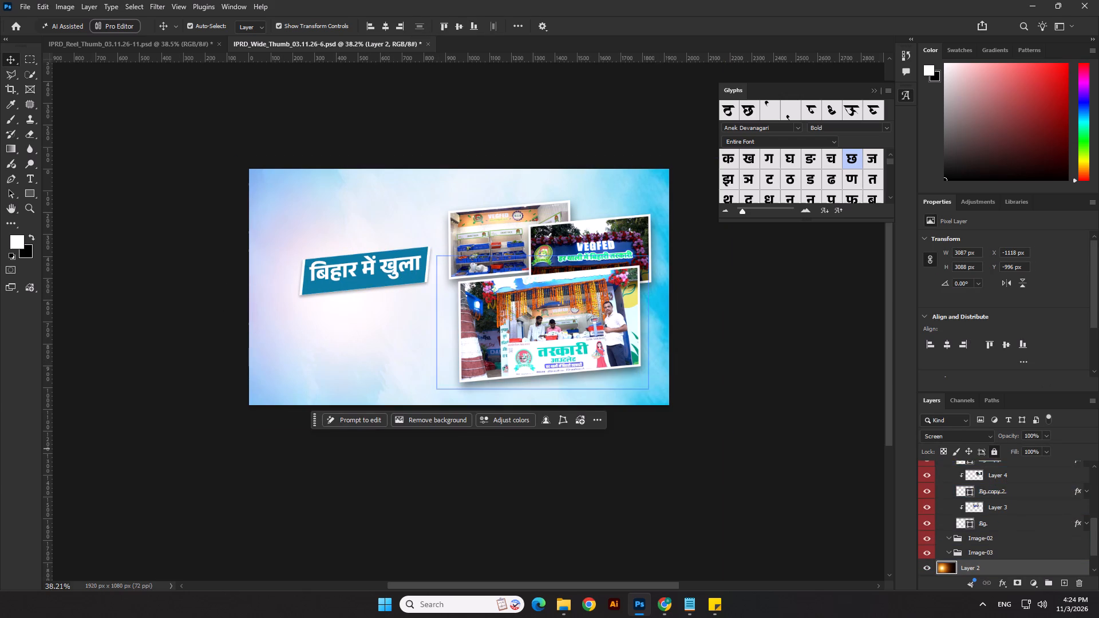
scroll(1003, 512, down, 4)
click(989, 548)
click(998, 453)
click(815, 498)
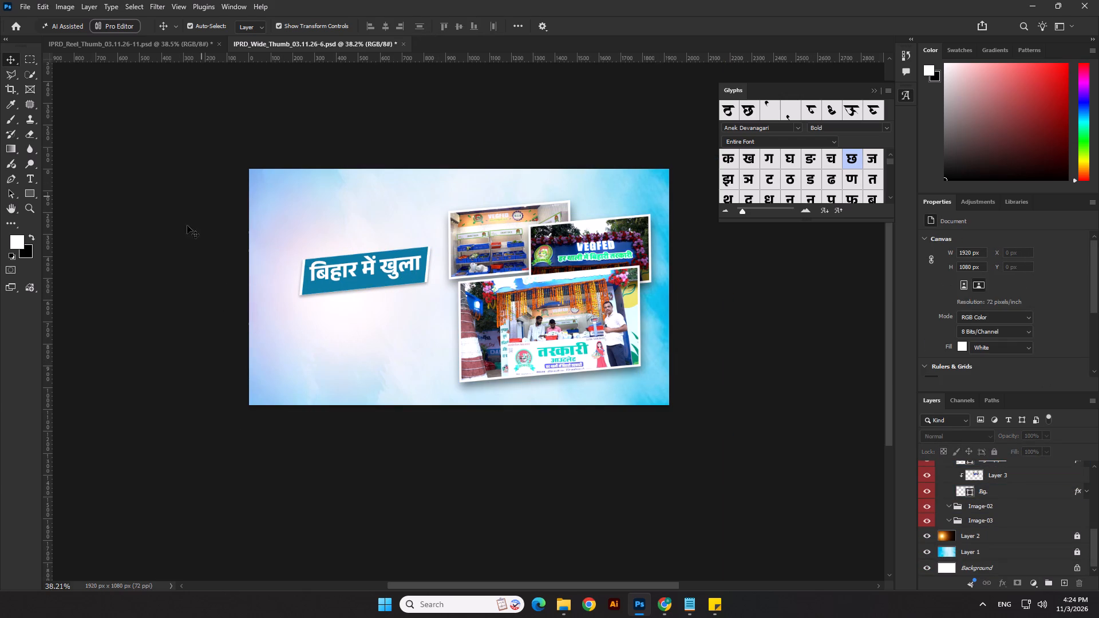
Duplicate the बिहार में खुला text and its banner shapes directly below the original and enlarge the copy to about 126%.
drag(195, 237, 385, 308)
alt+drag(390, 266, 392, 299)
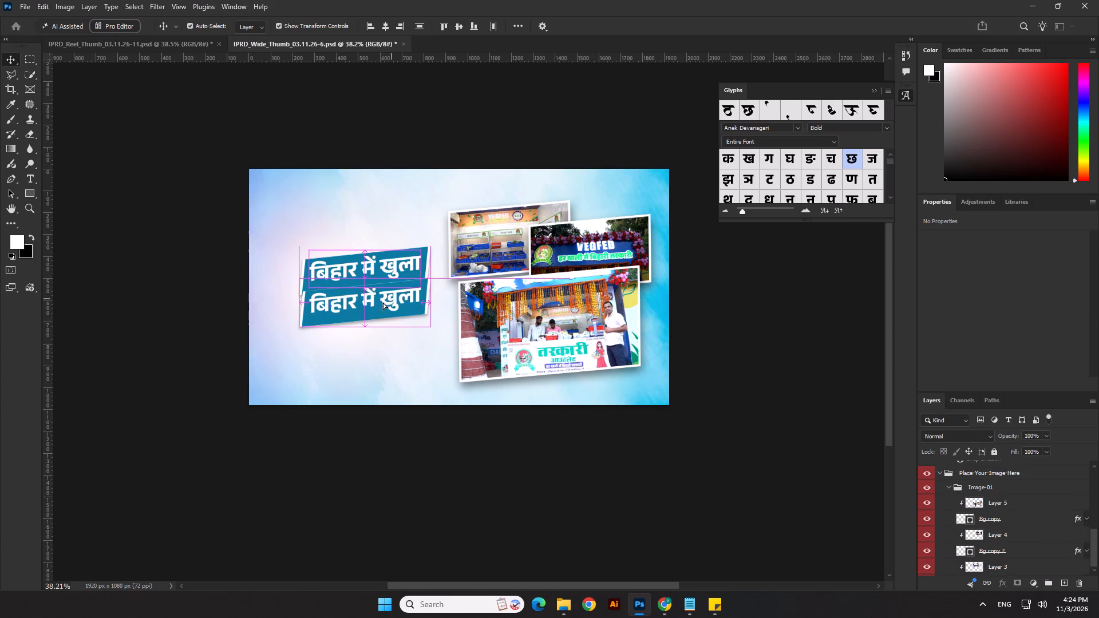
scroll(369, 322, up, 3)
drag(364, 334, 365, 350)
key(Return)
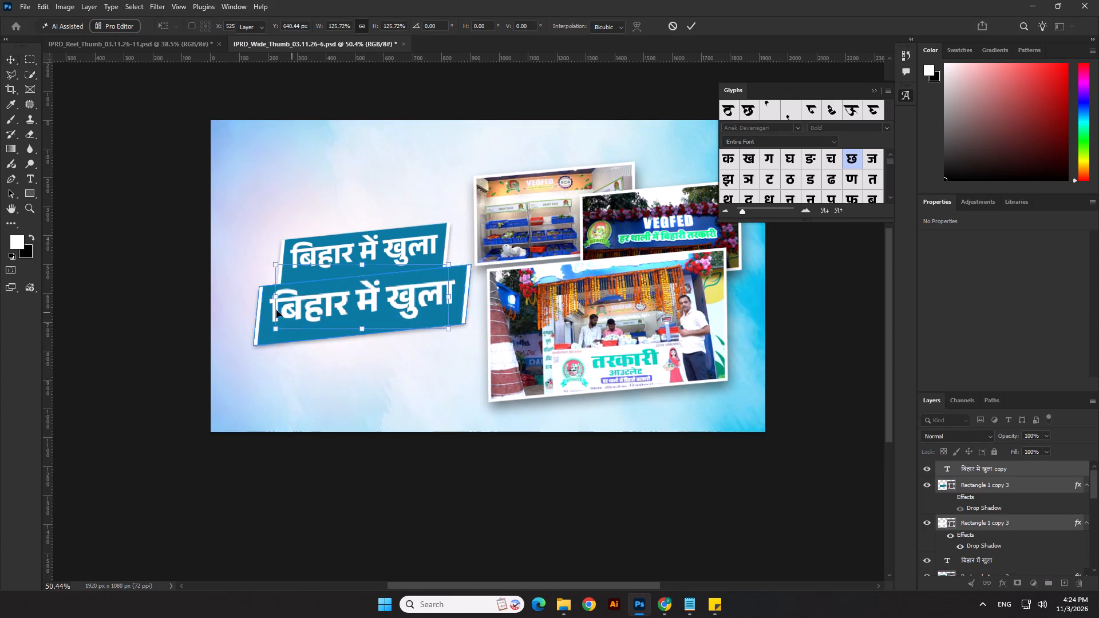
key(Left)
key(Return)
click(172, 315)
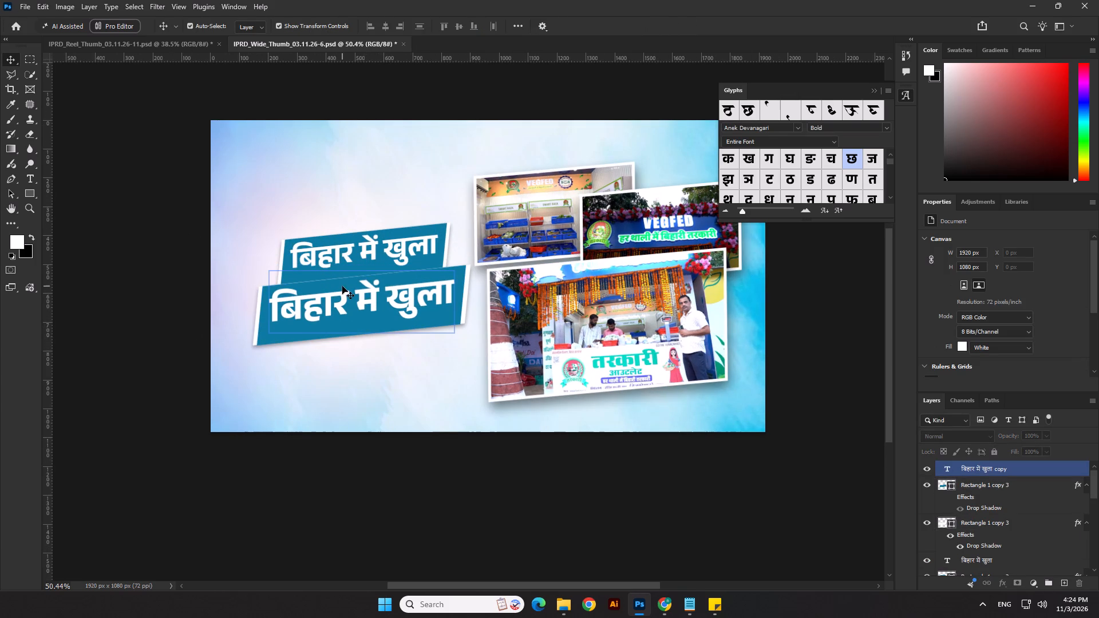
Recolour the lower banner's front shape to white, ffffff.
click(342, 284)
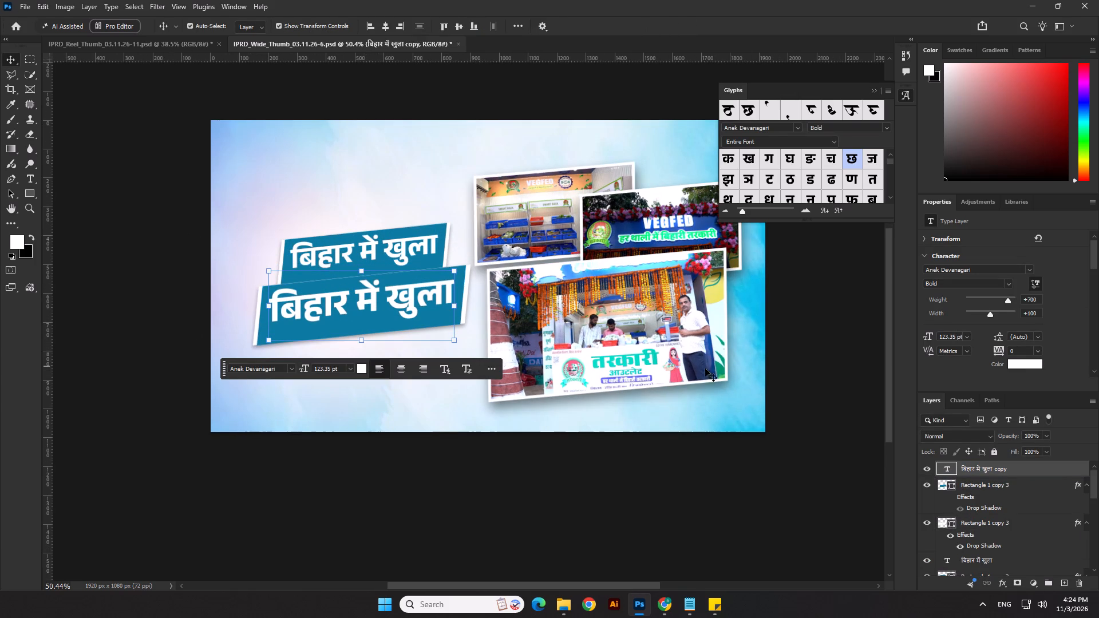
click(506, 446)
click(461, 270)
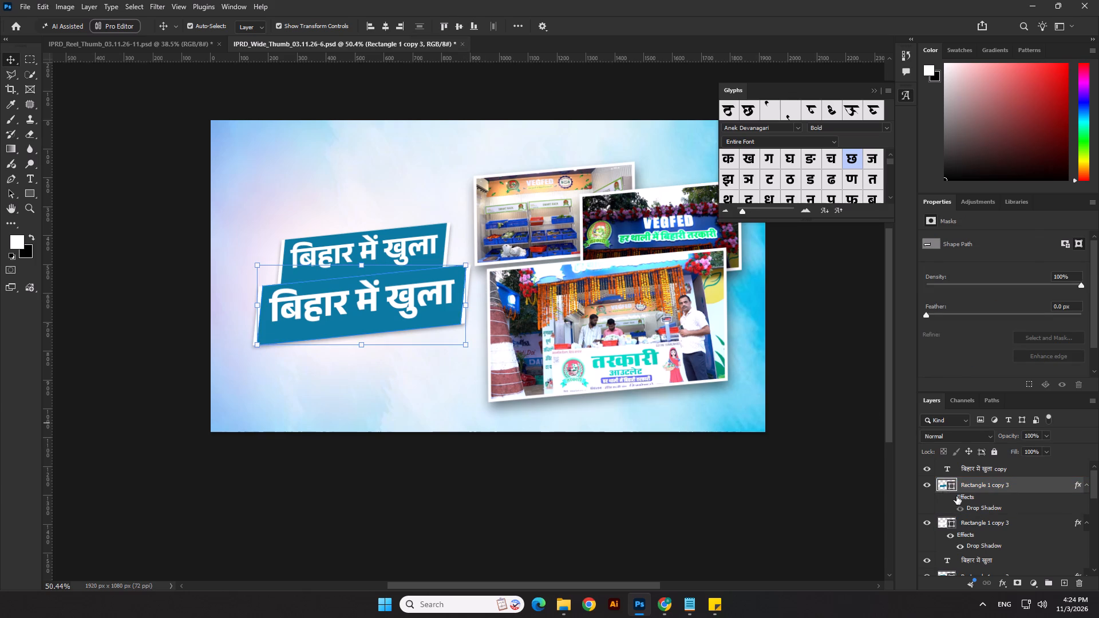
double_click(953, 486)
drag(886, 432, 642, 363)
click(1054, 384)
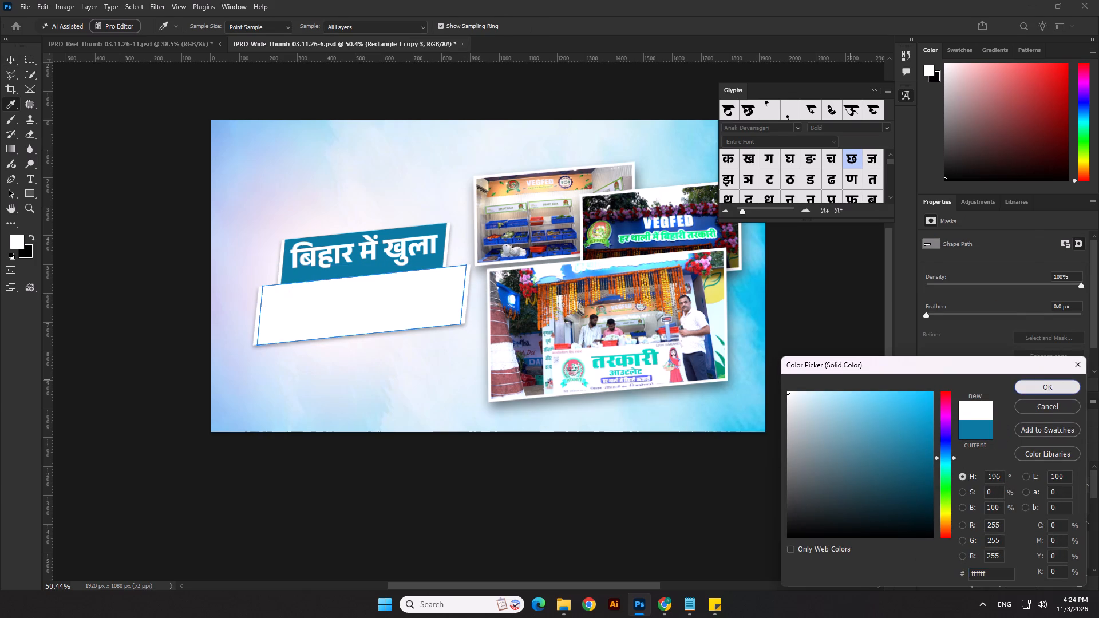
click(560, 496)
Recolour the lower banner's back shape to the upper banner's blue, 0a7aa2.
click(465, 292)
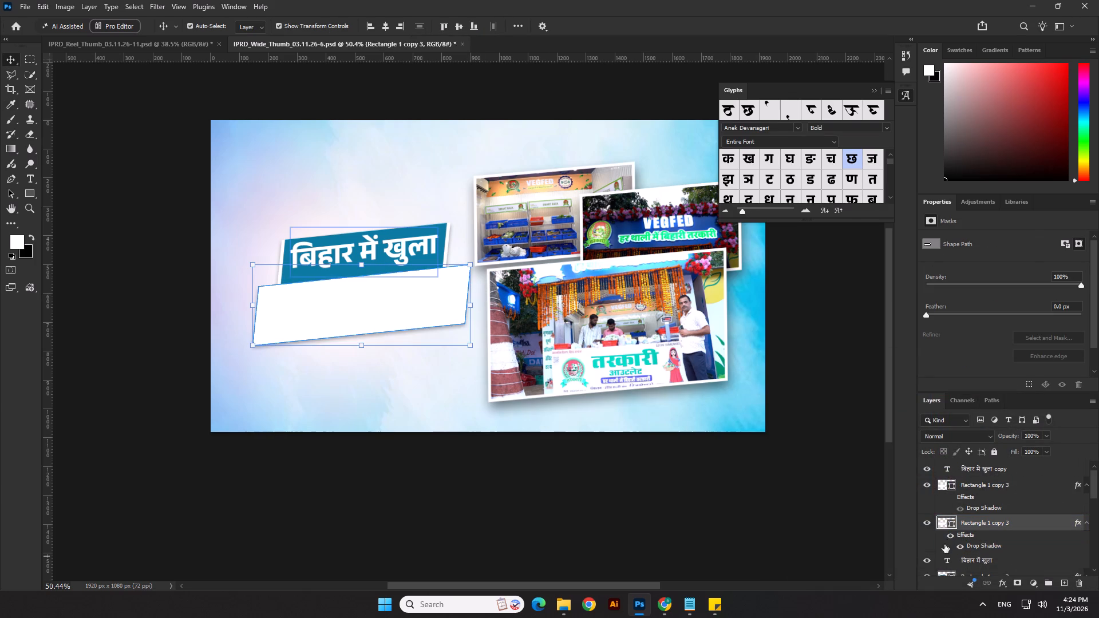
double_click(950, 525)
click(433, 227)
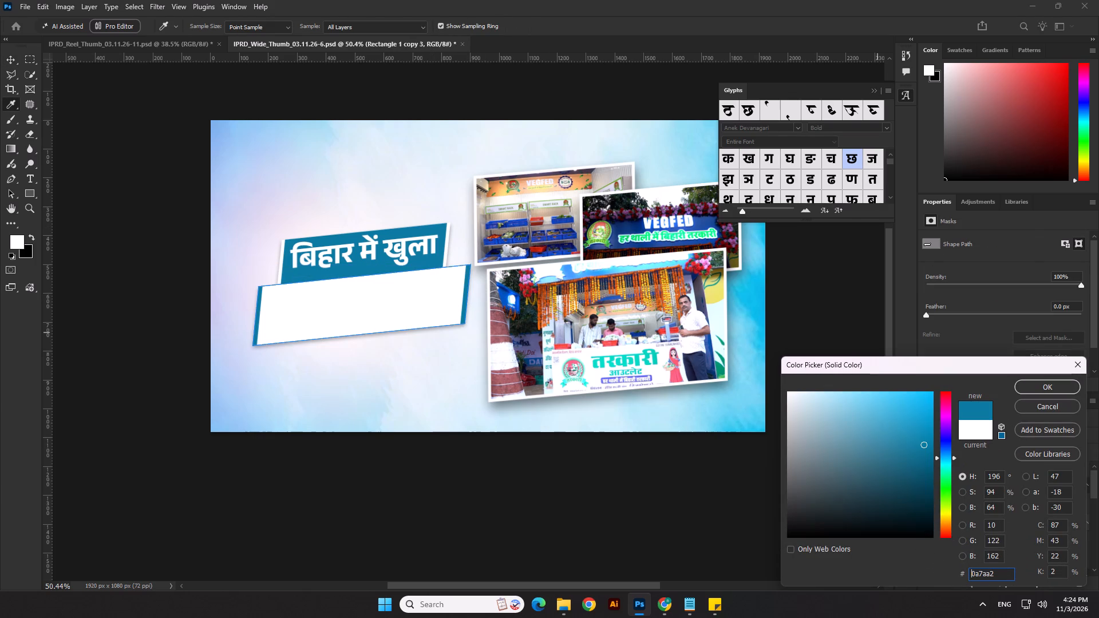
click(1026, 390)
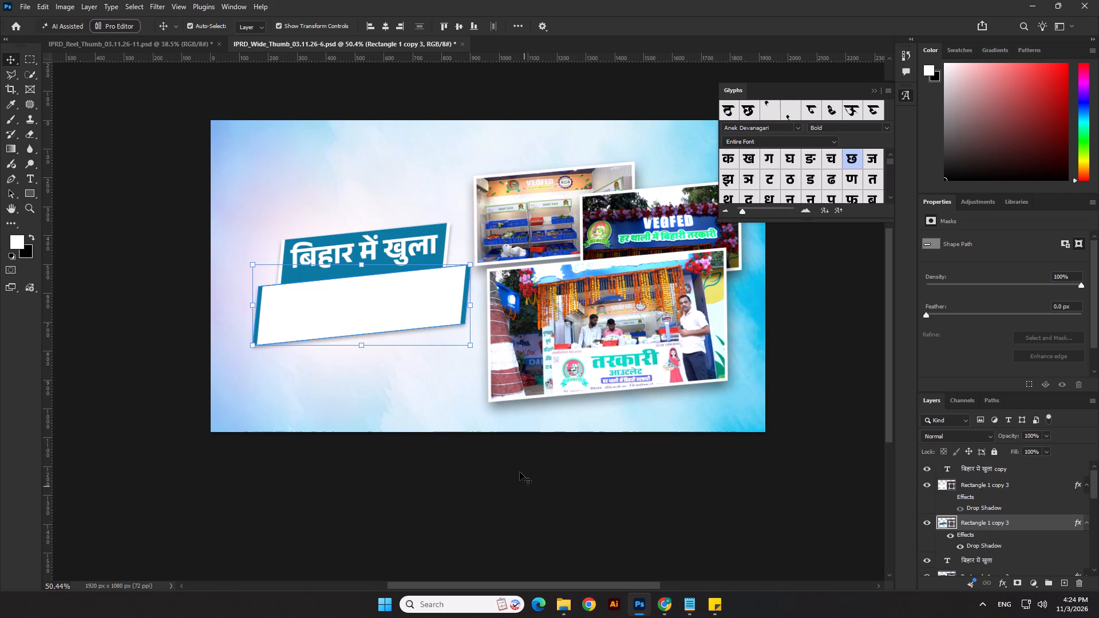
Select both banners with their texts, move them up and toward the canvas's left edge, and slightly enlarge them together.
drag(186, 235, 337, 328)
drag(371, 259, 361, 247)
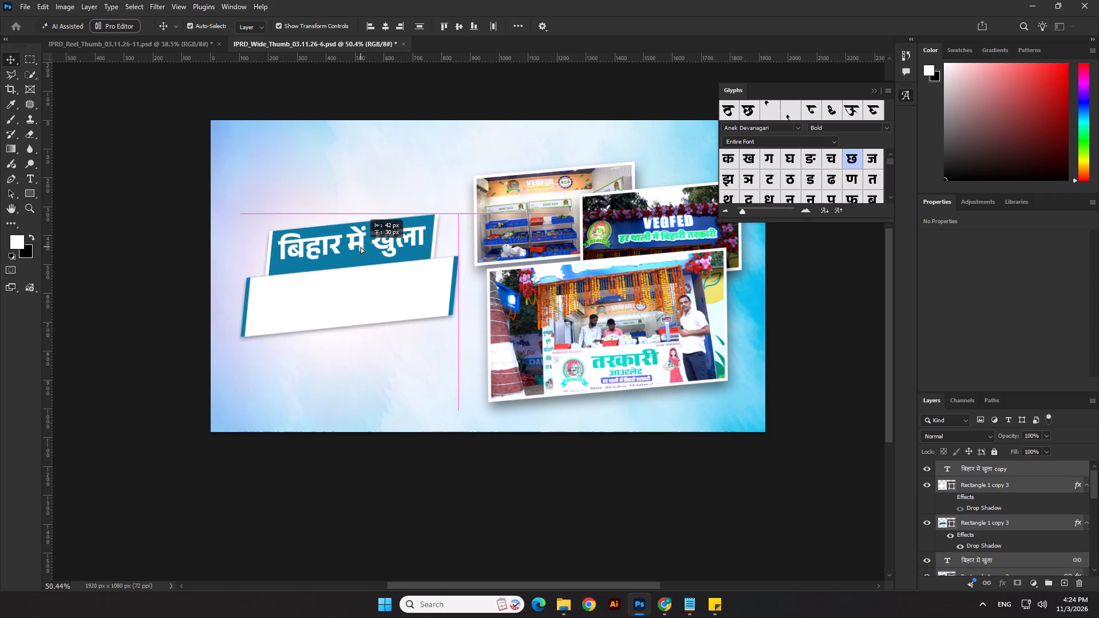
drag(361, 247, 360, 246)
drag(347, 338, 348, 348)
drag(355, 314, 350, 304)
key(Return)
Align the selected banner shapes and texts on their horizontal centres.
click(517, 23)
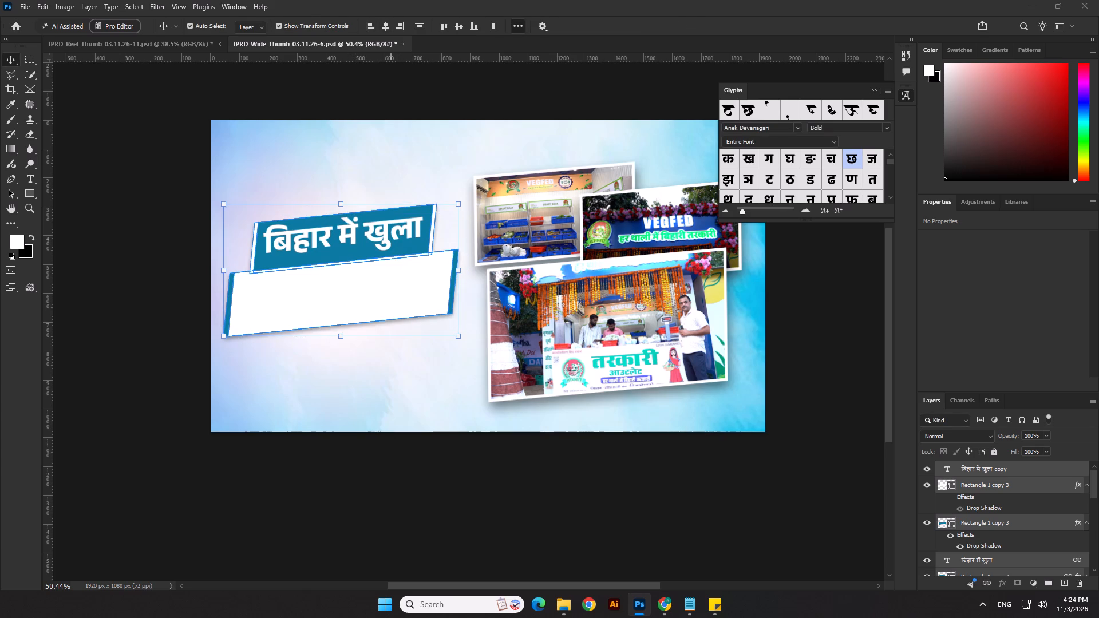
click(551, 135)
click(552, 142)
click(382, 26)
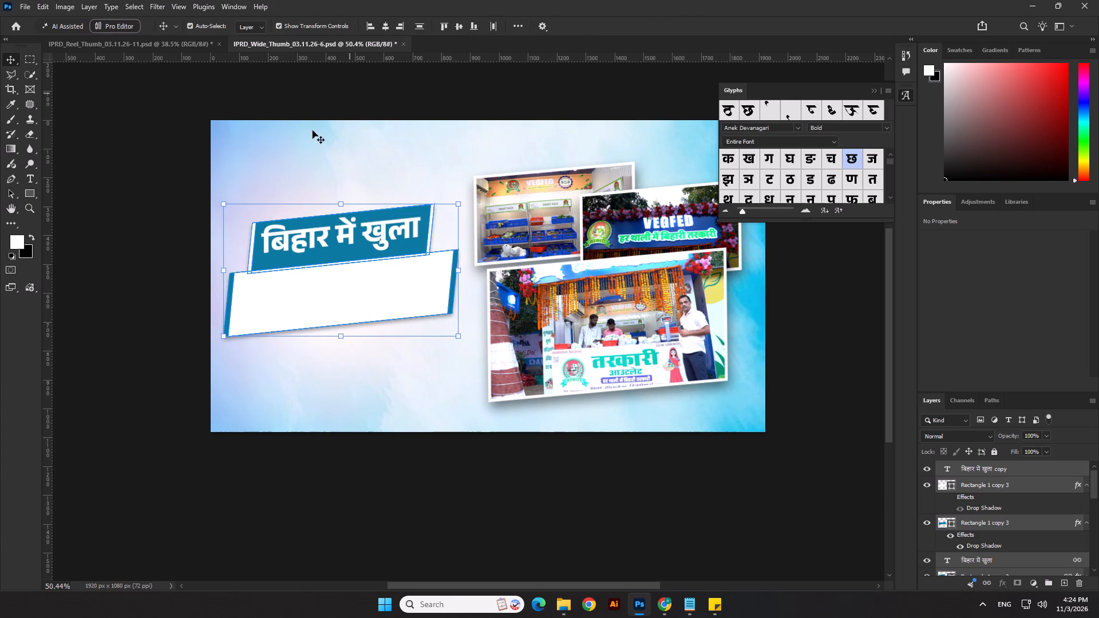
Nudge the complete two-banner title 8 px right and 1 px down on the canvas.
key(Right)
key(Right)
key(Right)
key(Right)
key(Right)
key(Right)
key(Right)
key(Right)
key(Down)
click(182, 295)
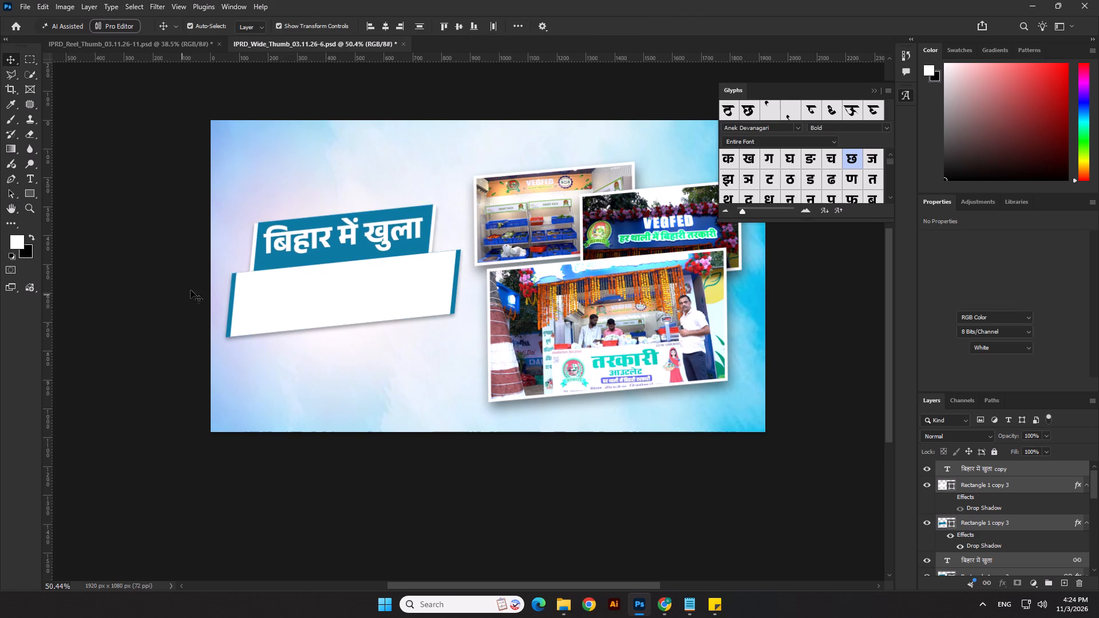
Nudge the upper बिहार में खुला text and its linked banner shapes down by 10 px.
click(369, 226)
key(shift+Down)
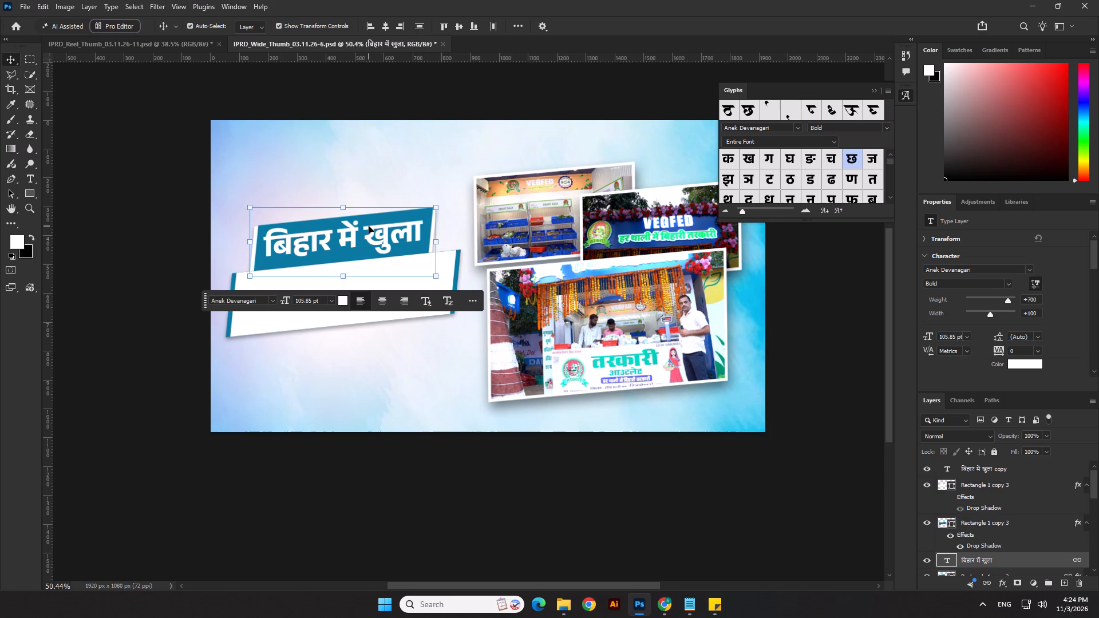
click(151, 266)
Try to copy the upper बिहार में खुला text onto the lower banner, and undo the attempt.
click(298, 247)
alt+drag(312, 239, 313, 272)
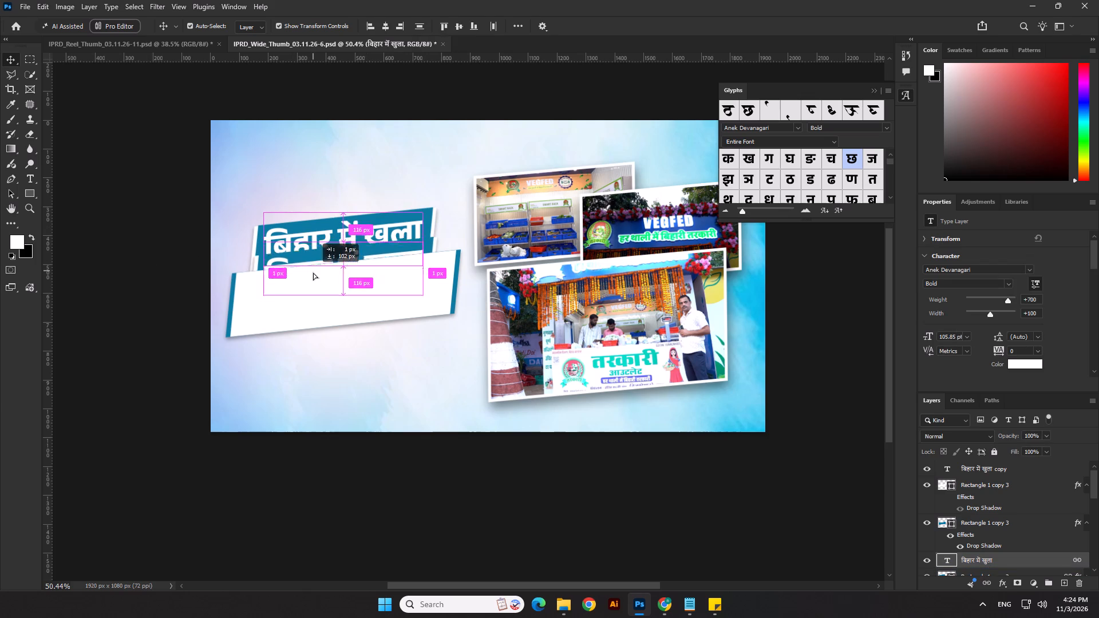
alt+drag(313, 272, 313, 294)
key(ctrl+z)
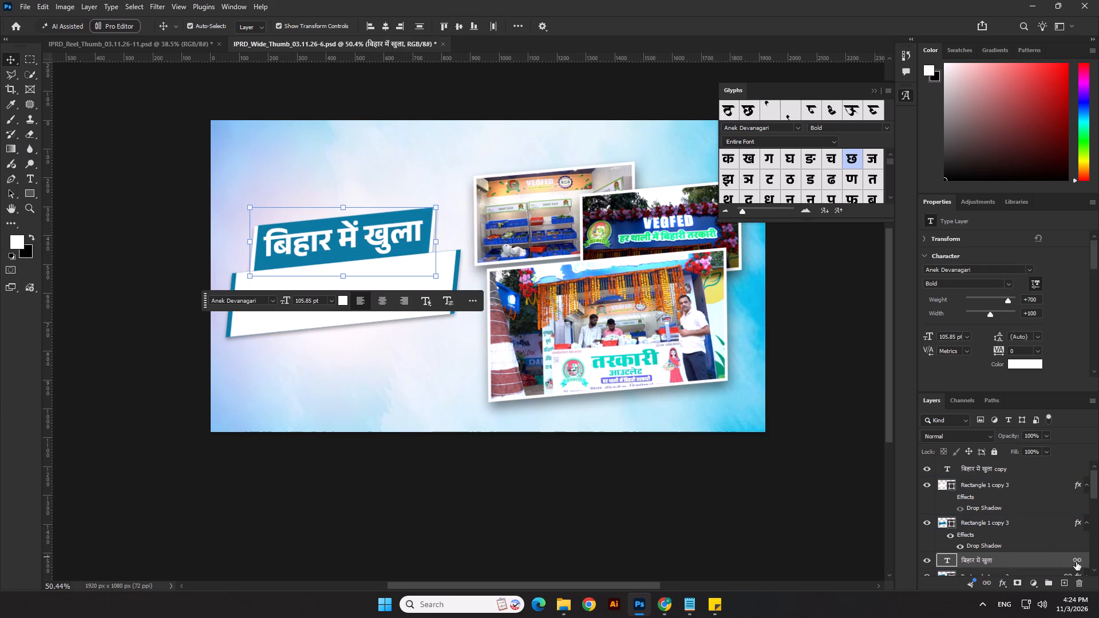
Unlink the upper बिहार में खुला text from its banner shapes and duplicate it down onto the lower banner.
shift+click(1076, 562)
alt+drag(388, 235, 393, 286)
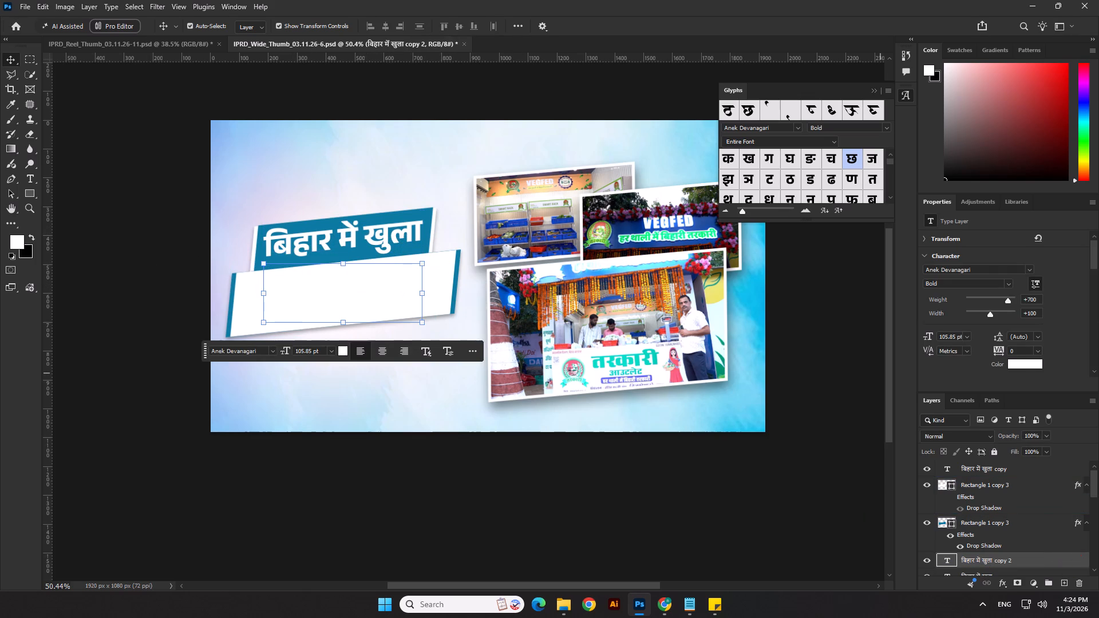
Recolour the new copy of the बिहार में खुला text to the upper banner's blue, 0a7aa2.
click(1027, 368)
click(427, 214)
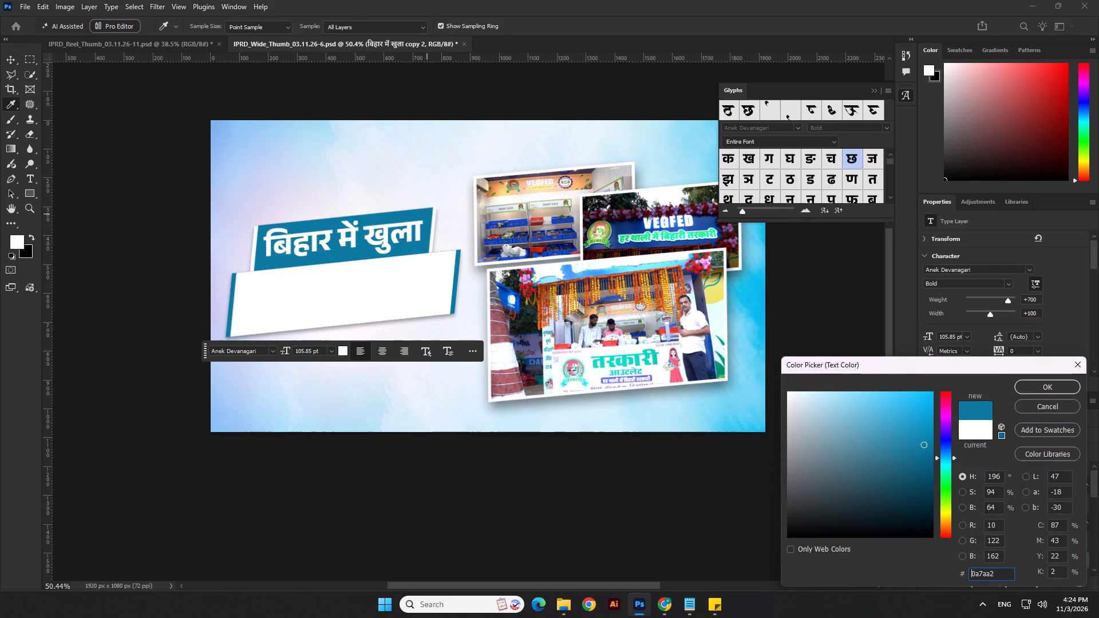
click(1058, 387)
click(750, 463)
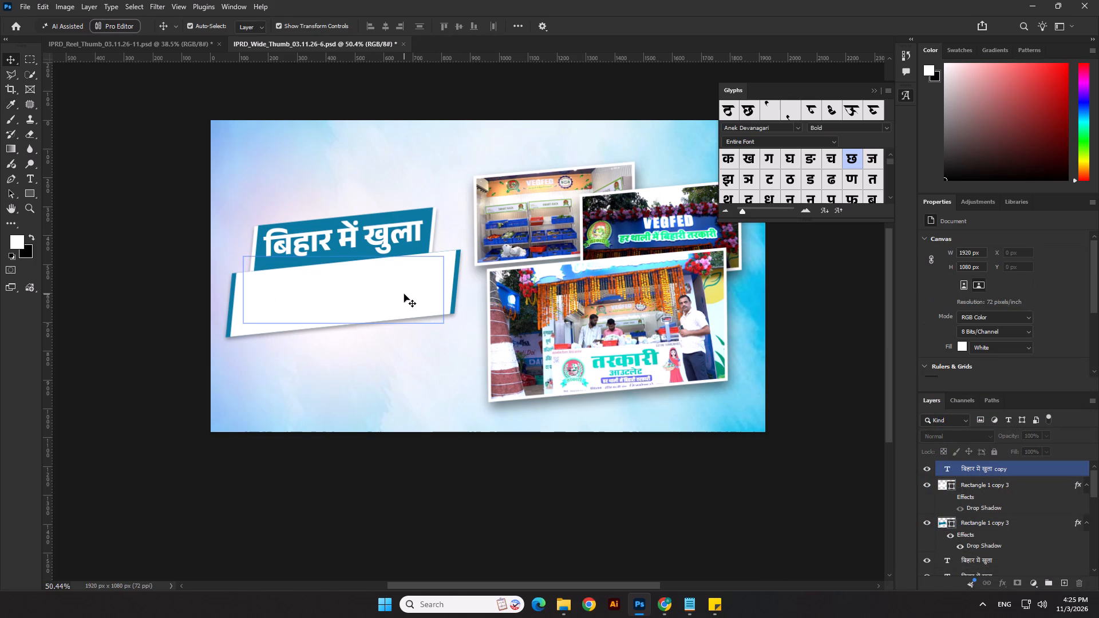
Select the enlarged बिहार में खुला copy text layer over the white lower banner.
click(404, 294)
scroll(969, 472, up, 3)
click(974, 469)
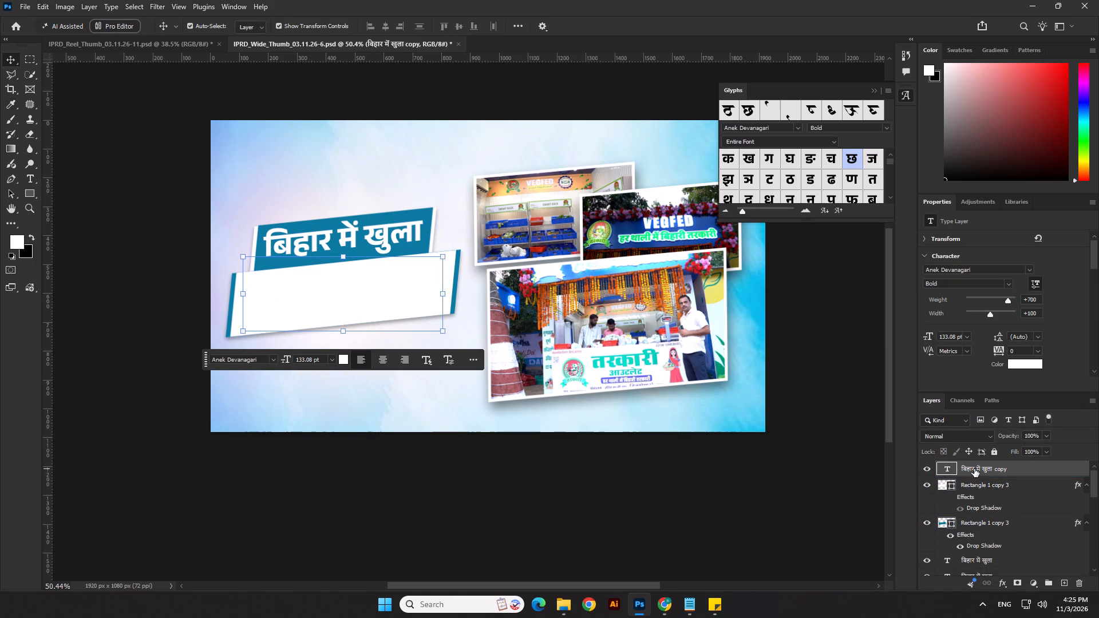
Recolour the बिहार में खुला copy on the white lower banner with the blue sampled from the upper banner, and deselect it.
click(1023, 365)
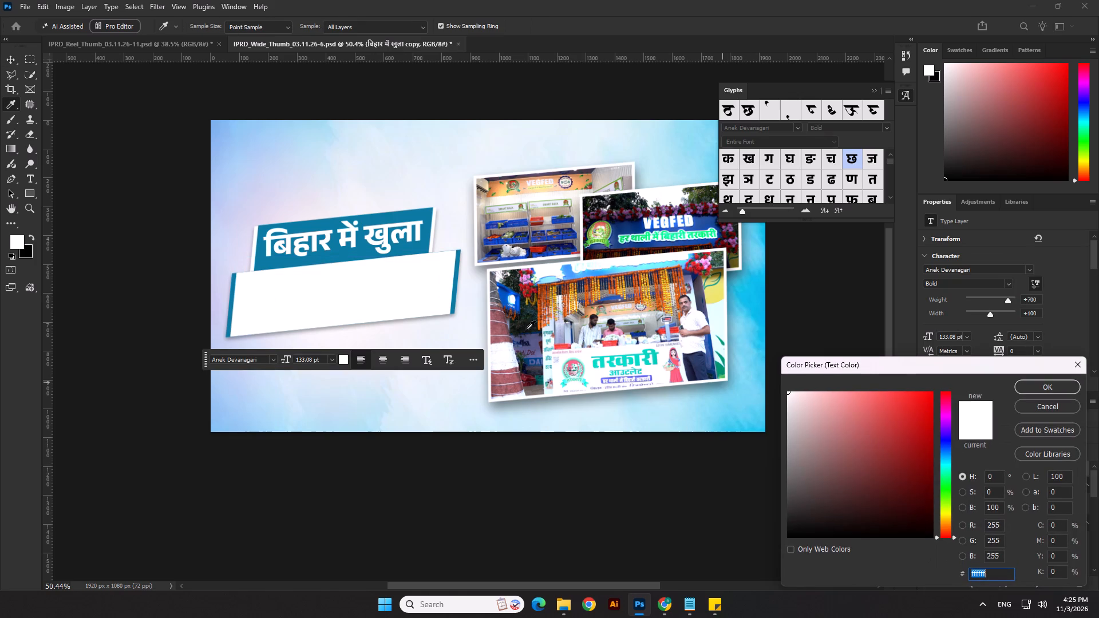
click(420, 211)
click(1033, 389)
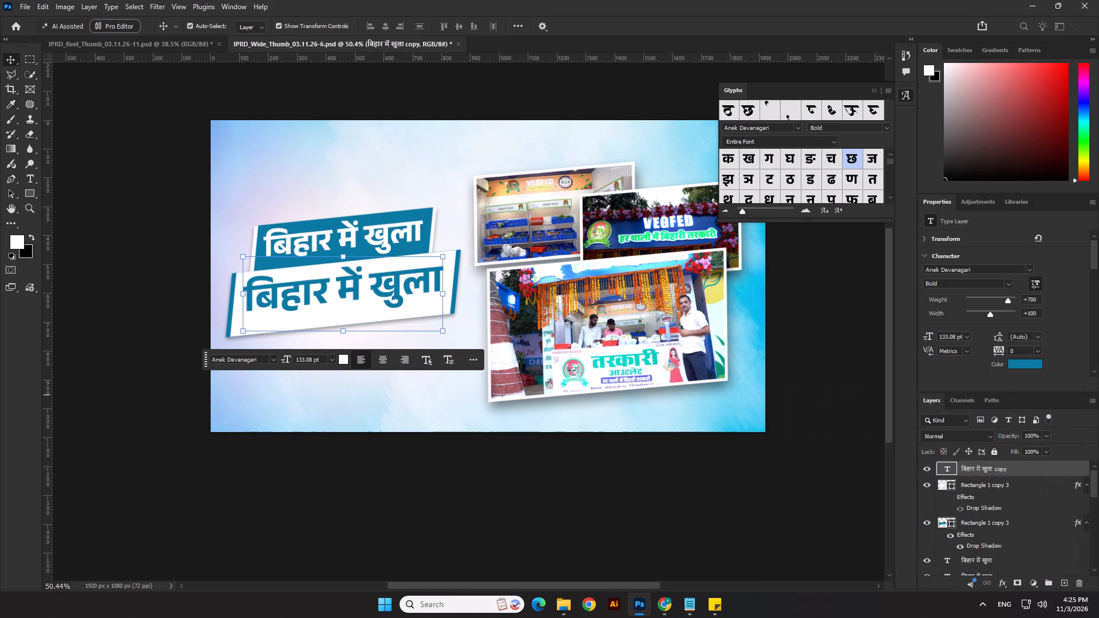
click(582, 508)
Switch from the Photoshop thumbnail document to another open application window.
key(alt+Tab)
key(alt+Tab)
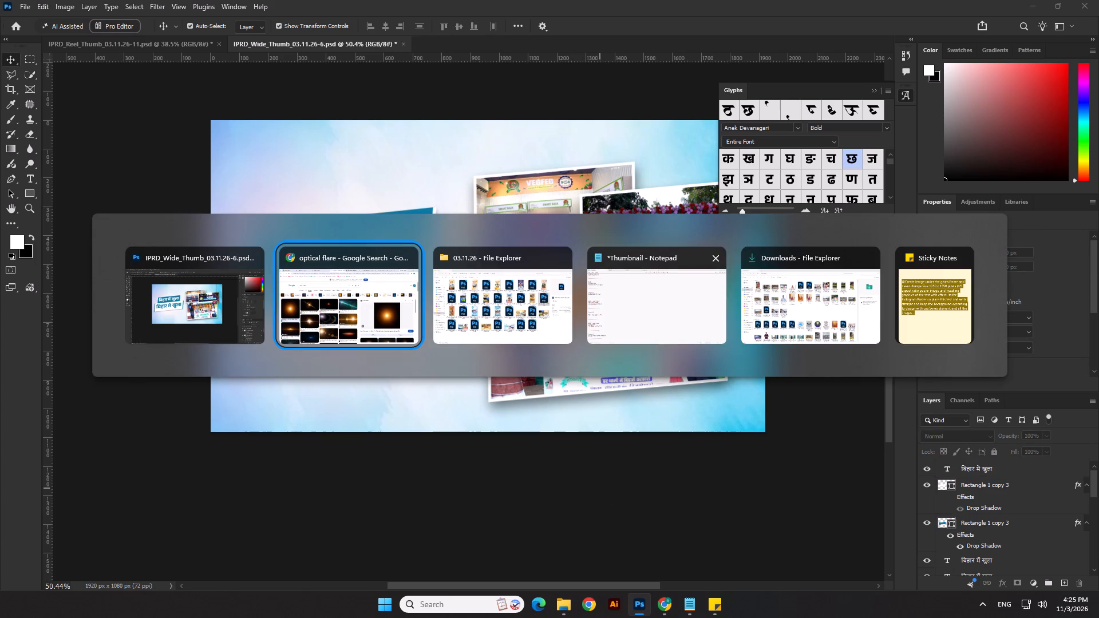
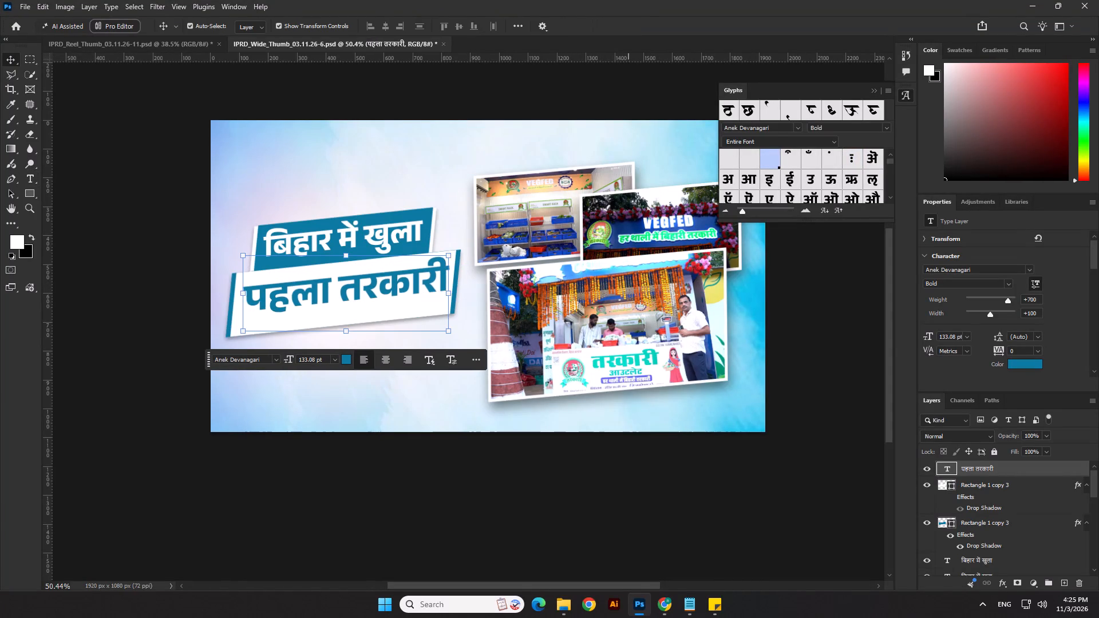
Nudge the पहला तरकारी text left and slightly down on the white lower banner.
key(shift+Left)
key(shift+Left)
key(shift+Down)
click(443, 495)
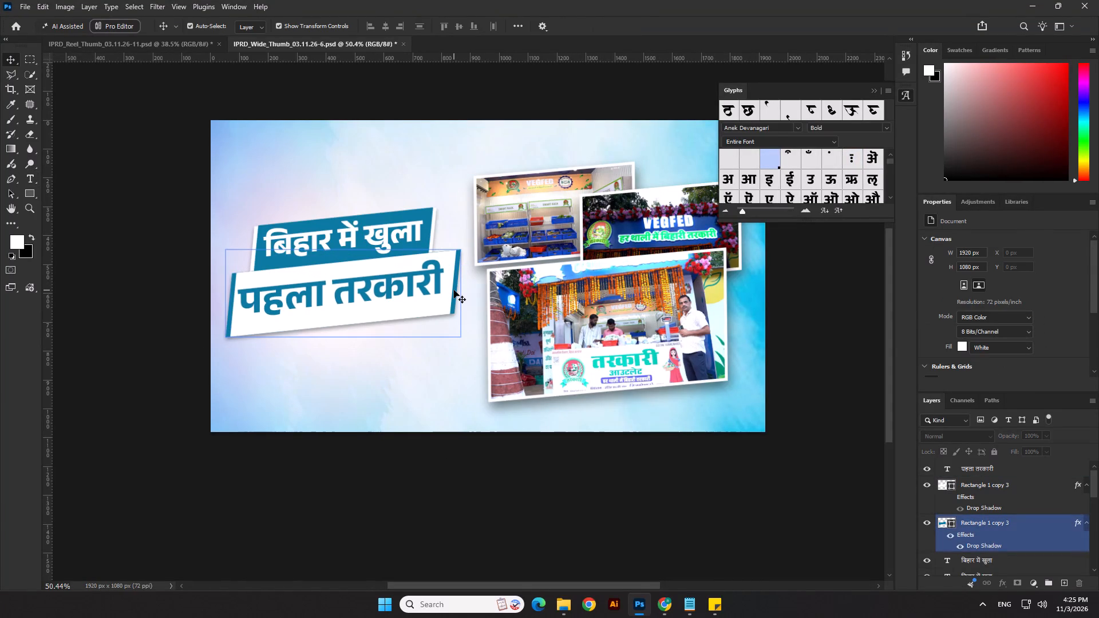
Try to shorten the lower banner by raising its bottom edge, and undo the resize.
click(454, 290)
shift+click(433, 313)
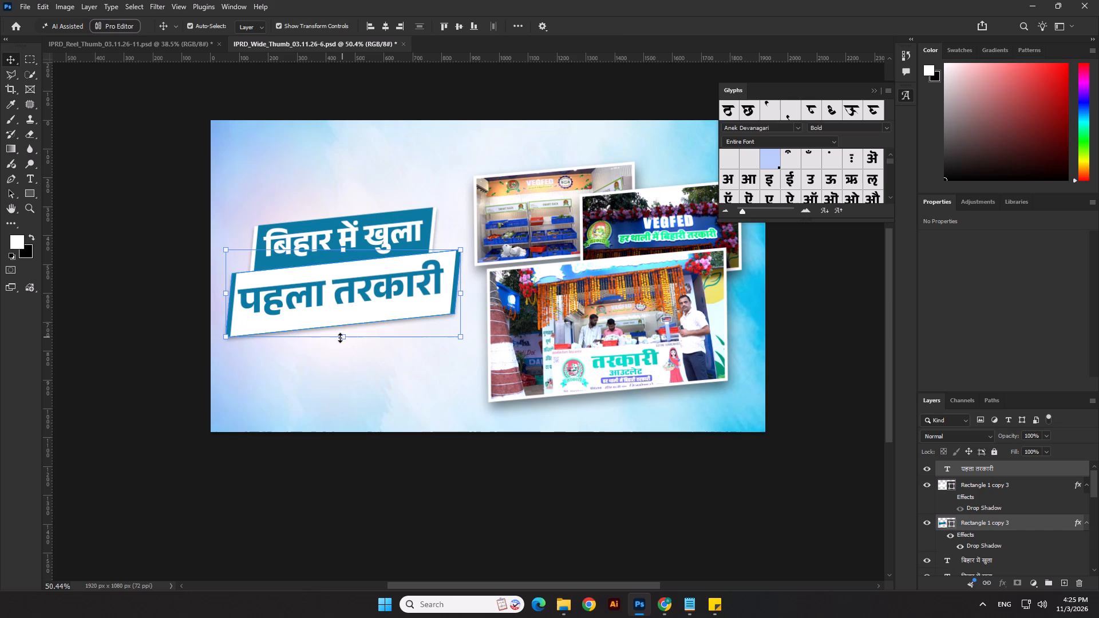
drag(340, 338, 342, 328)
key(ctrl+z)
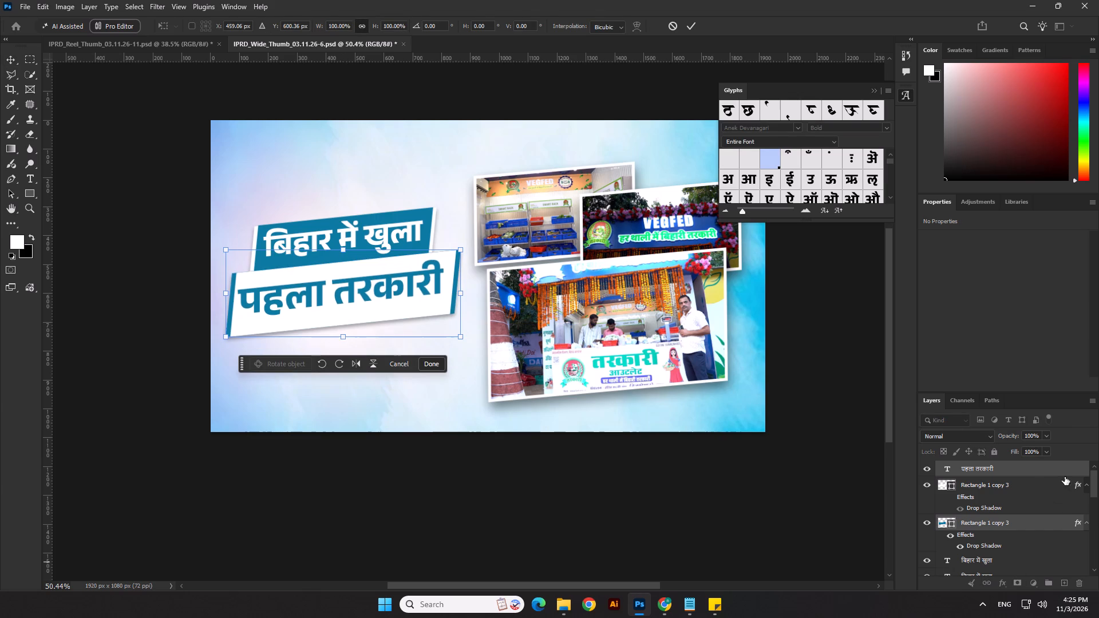
Select both Rectangle 1 copy 3 shapes of the lower banner and reduce their height from the bottom edge.
click(1042, 486)
ctrl+click(1044, 526)
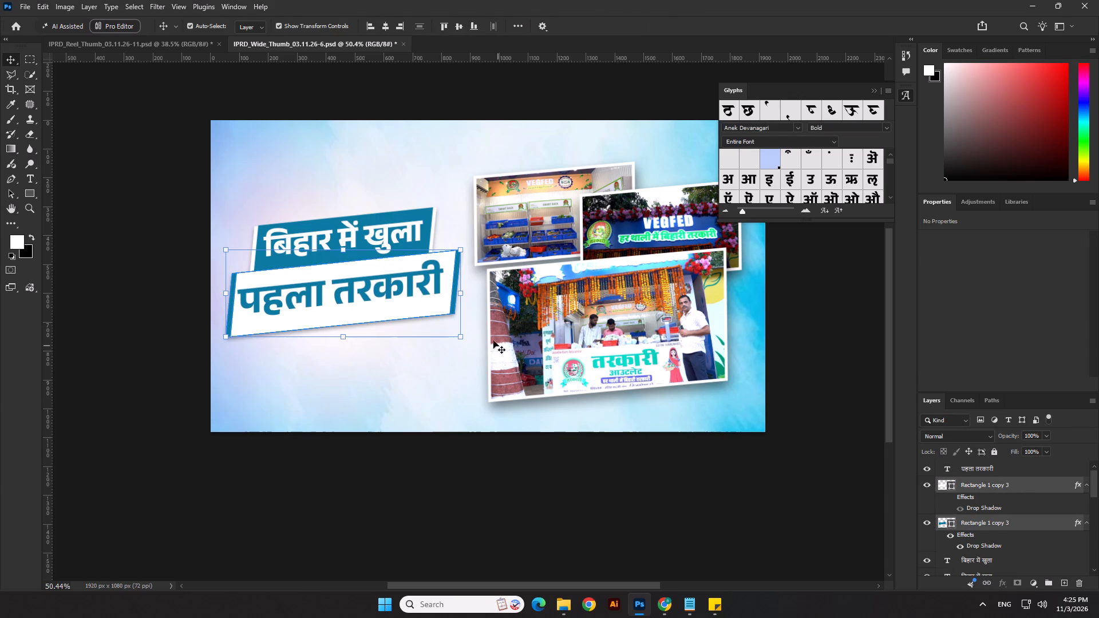
drag(340, 341, 342, 331)
key(Return)
click(367, 463)
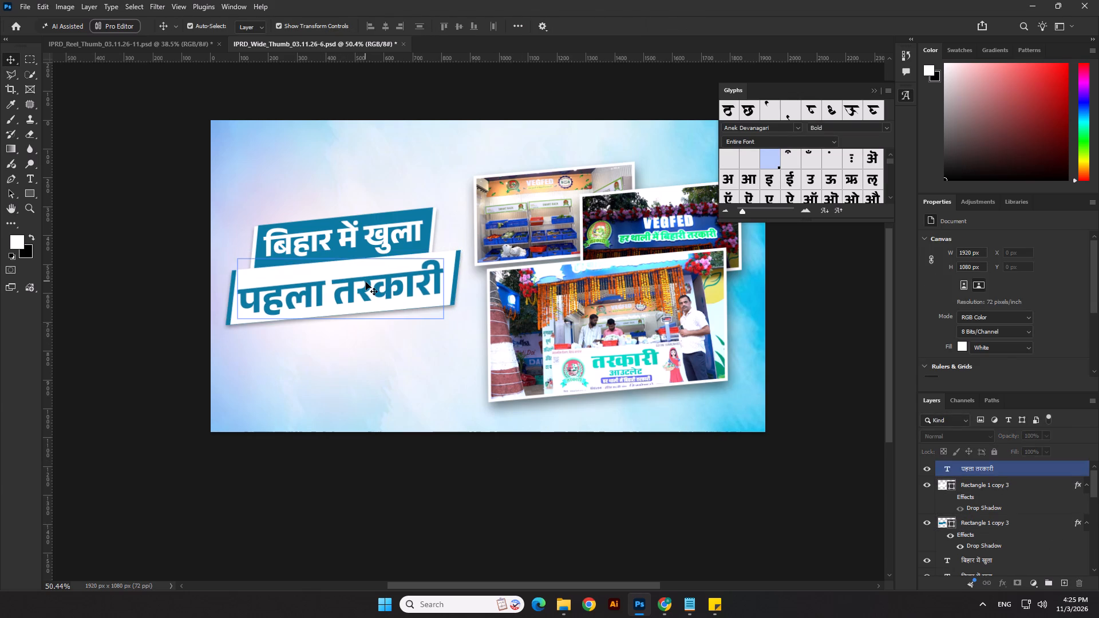
Nudge the पहला तरकारी text slightly up and right to centre it on the shortened lower banner.
click(366, 282)
key(shift+Up)
key(Right)
key(Right)
key(Right)
key(Right)
key(Right)
key(Right)
key(Right)
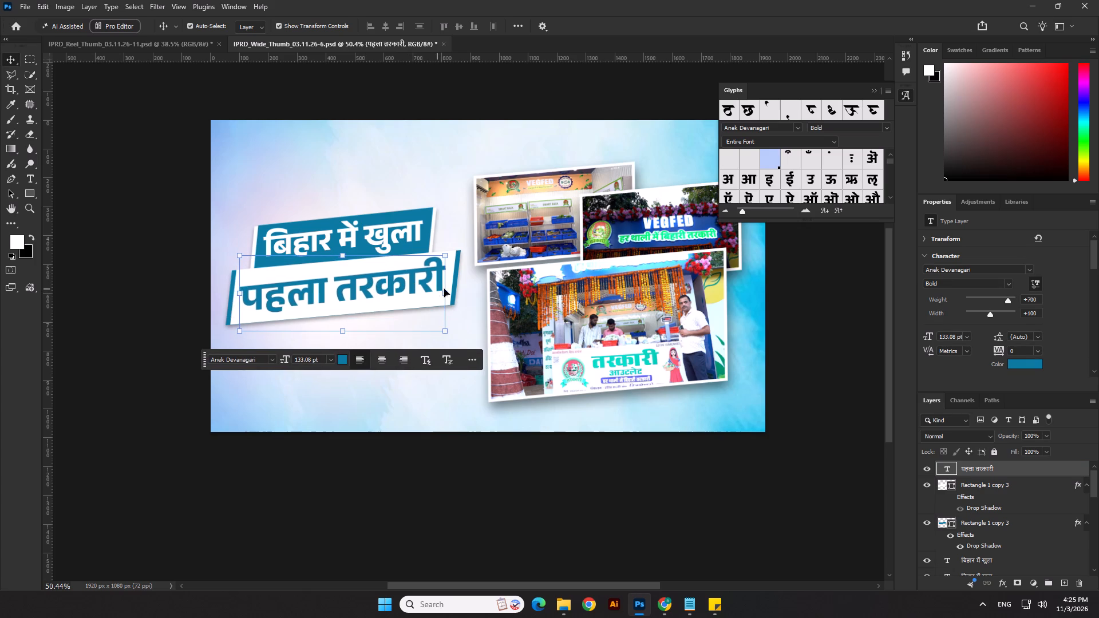
Skew the पहला तरकारी text vertically by about 0.5° to follow the lower banner's slant.
scroll(450, 292, up, 5)
ctrl+click(442, 294)
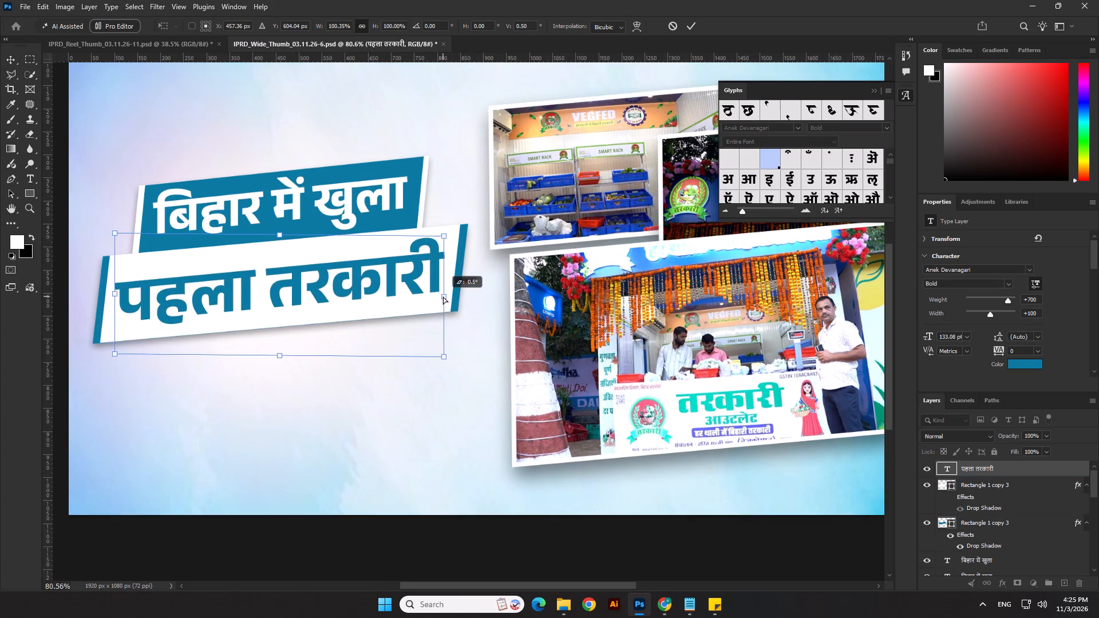
Apply the slight vertical skew to the पहला तरकारी text and nudge it right and down on the white banner.
scroll(469, 294, down, 5)
key(Return)
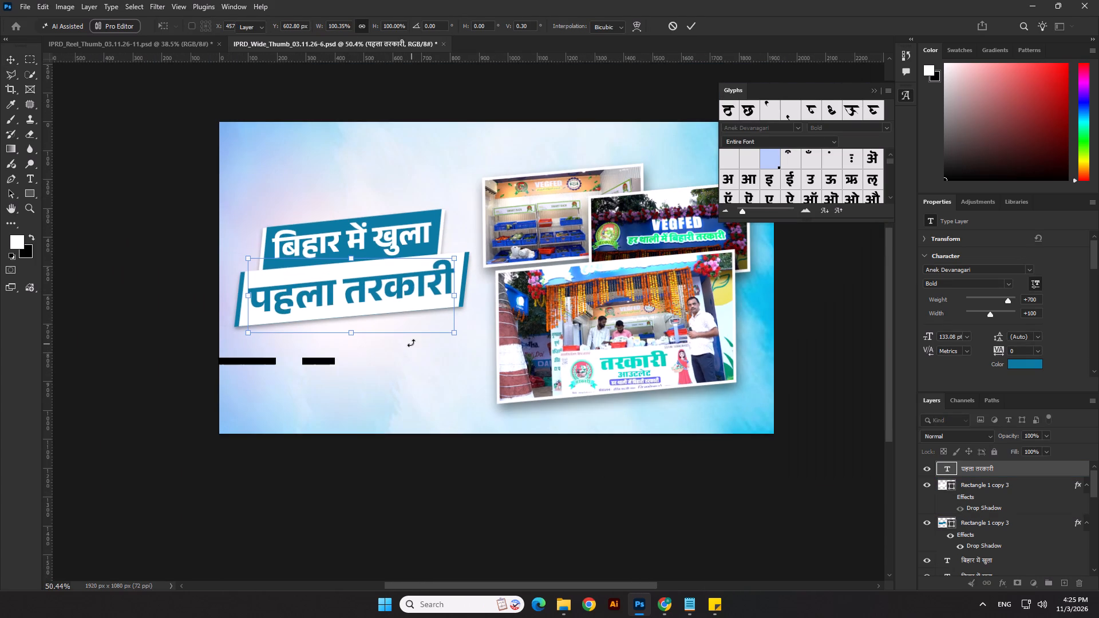
key(Right)
key(Down)
click(341, 468)
Duplicate the पहला तरकारी text below the white banner, replace its wording with आउटलेट, and move it roughly centred under the banner.
click(366, 298)
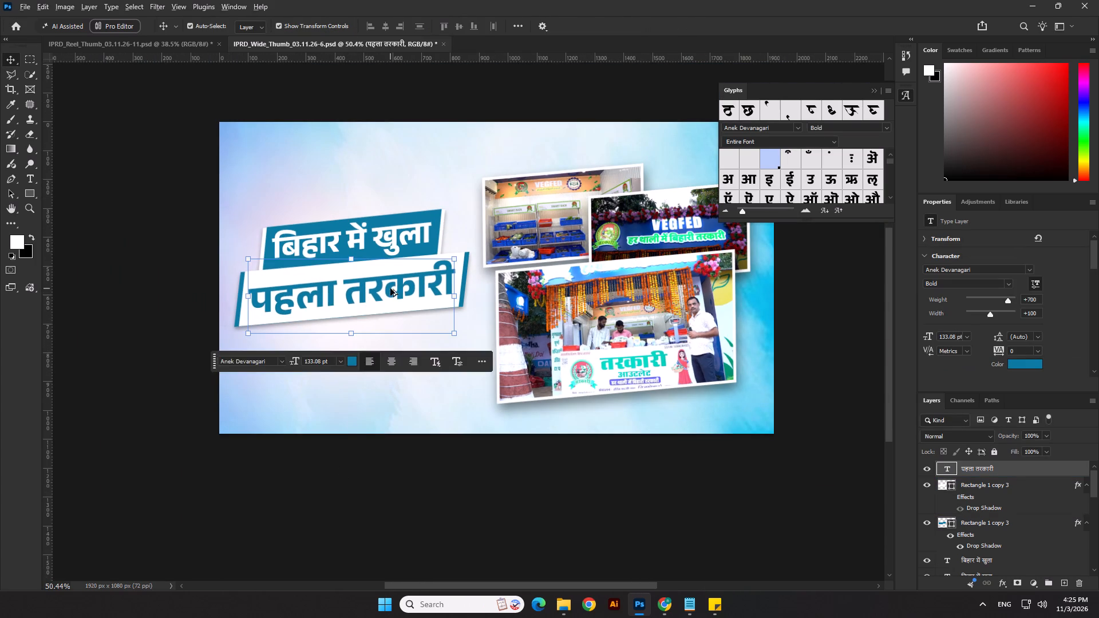
key(ctrl+v)
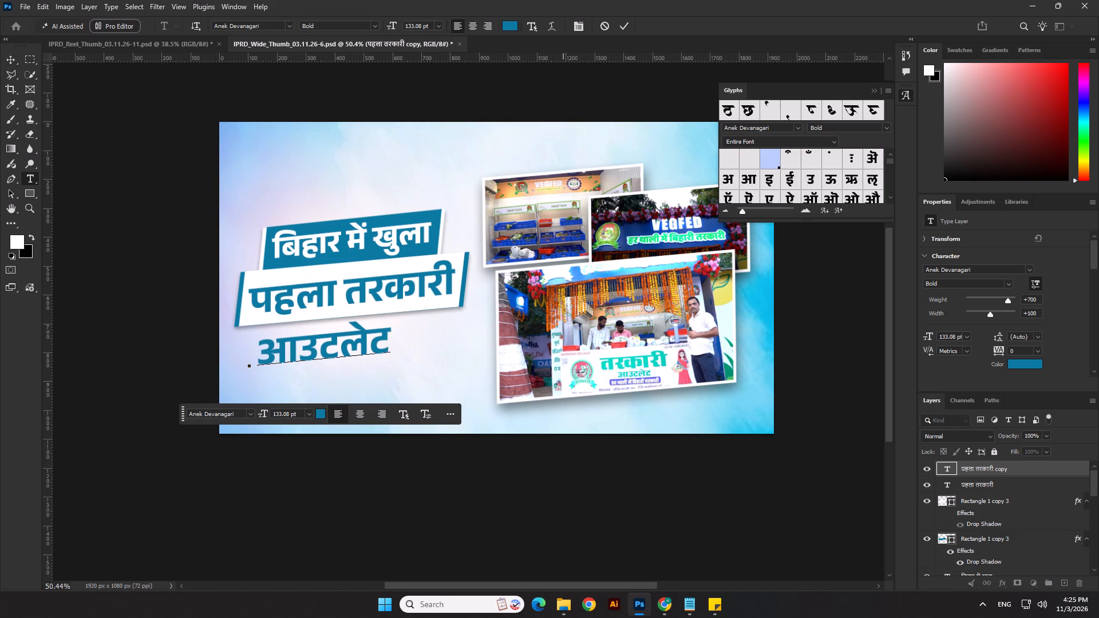
click(622, 28)
drag(361, 347, 389, 348)
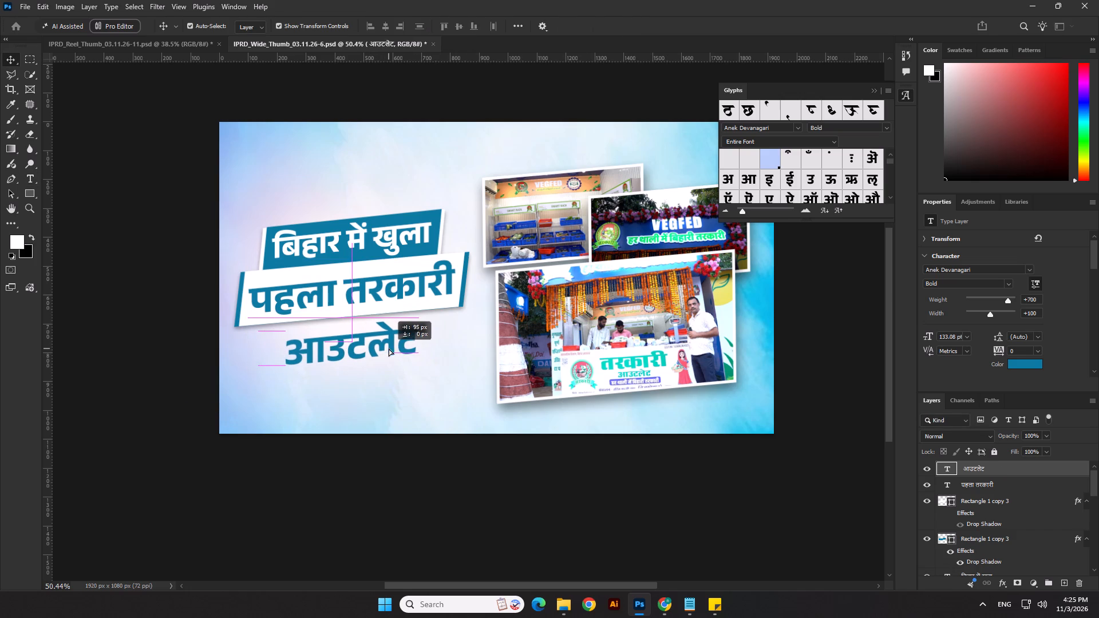
drag(389, 348, 393, 348)
click(406, 498)
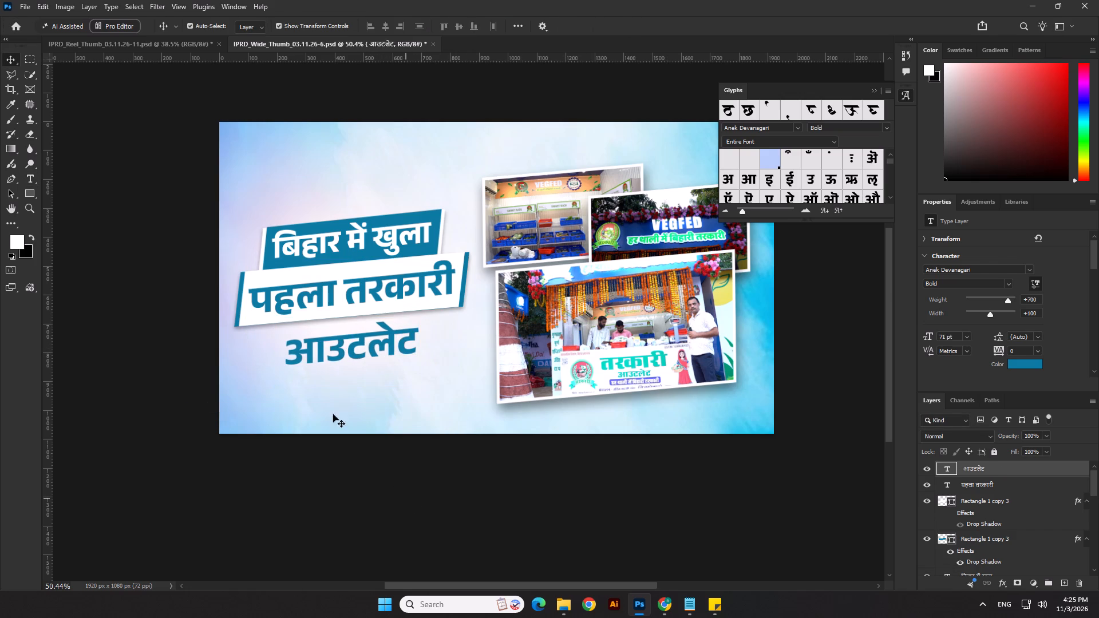
Align all title texts and banner shapes on their horizontal centres and nudge the whole title slightly up and right.
drag(193, 229, 366, 354)
click(516, 22)
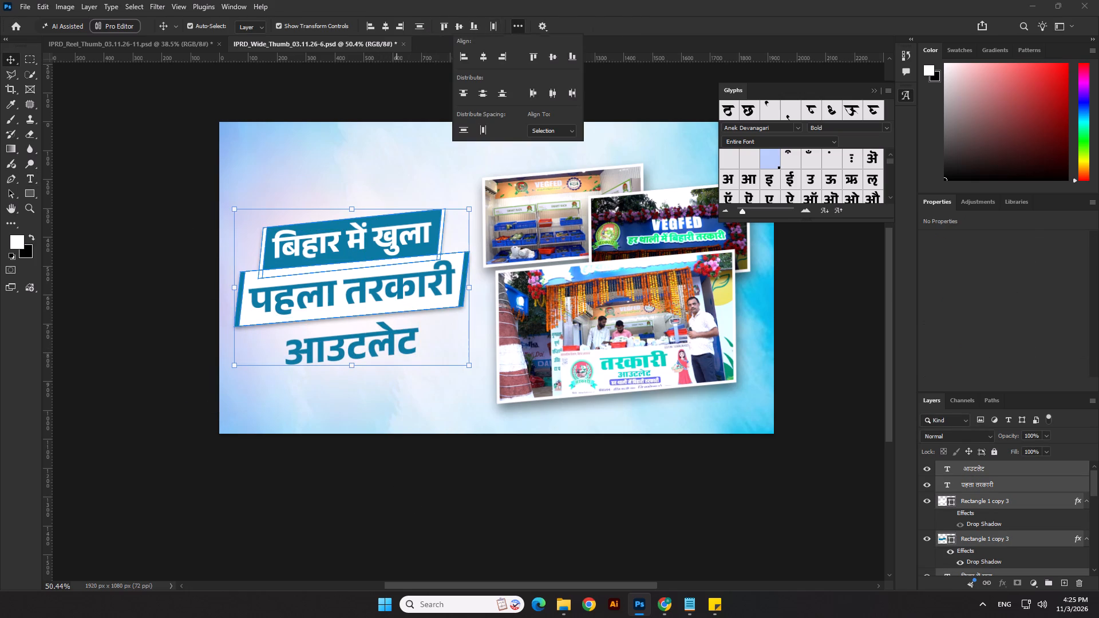
click(385, 22)
double_click(385, 26)
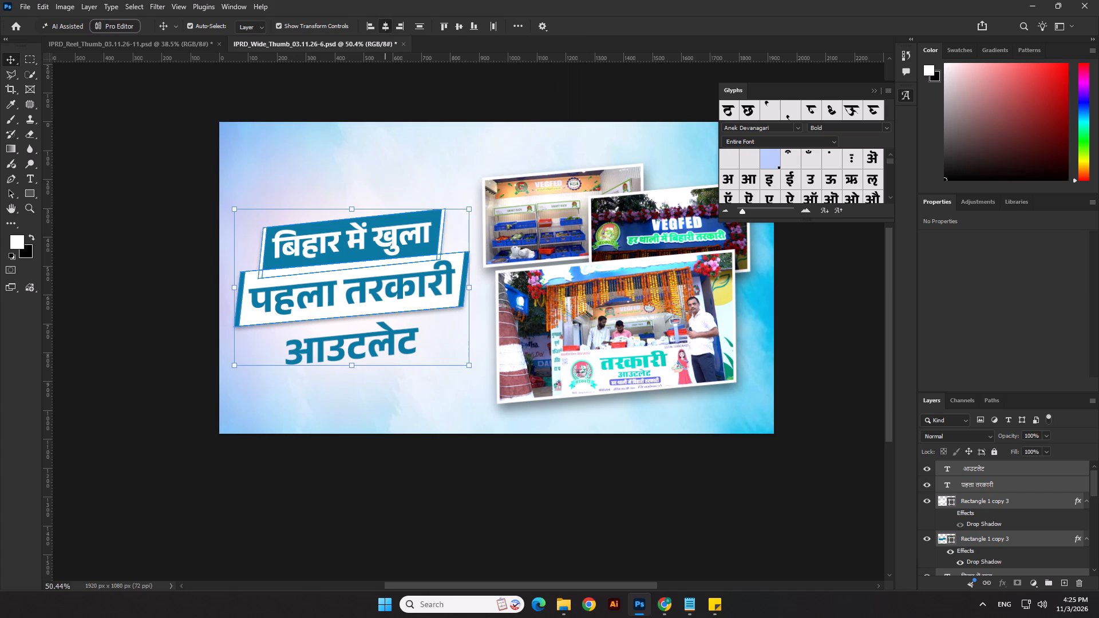
key(Up)
key(Up)
key(Right)
key(Right)
key(Right)
click(112, 308)
Select all the title texts and banner shapes together, including the आउटलेट line.
scroll(121, 312, down, 4)
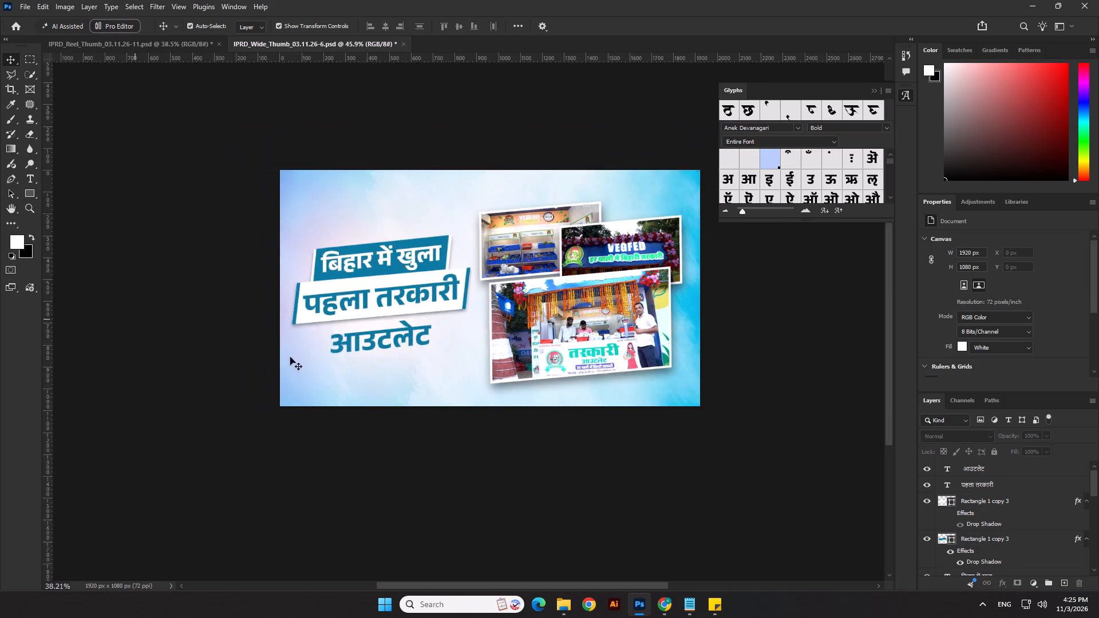
scroll(290, 357, down, 4)
click(438, 448)
drag(259, 276, 428, 359)
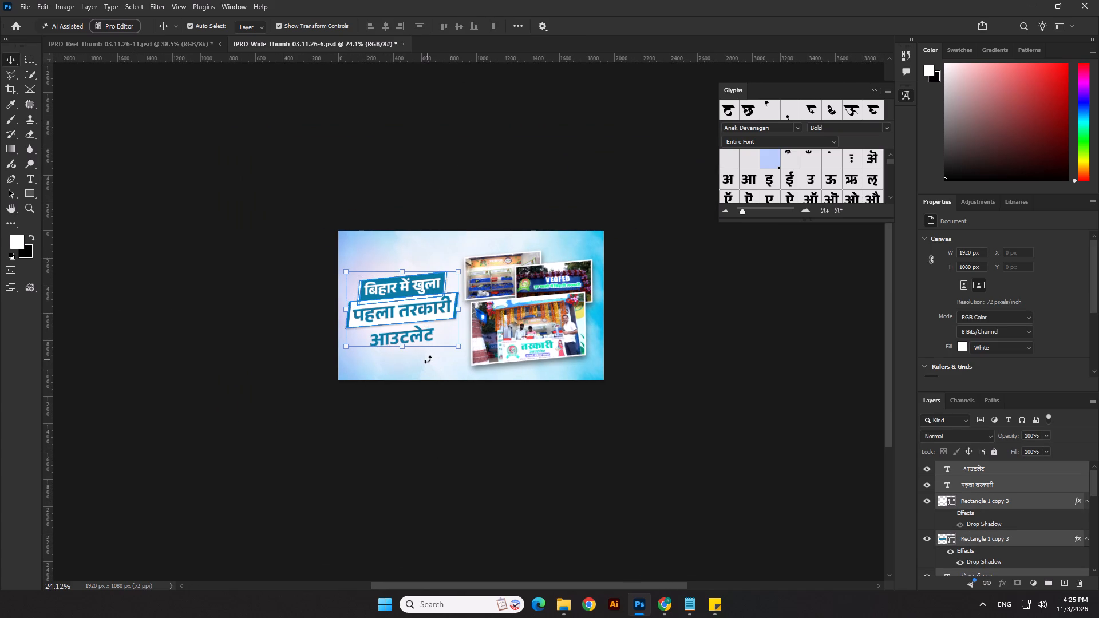
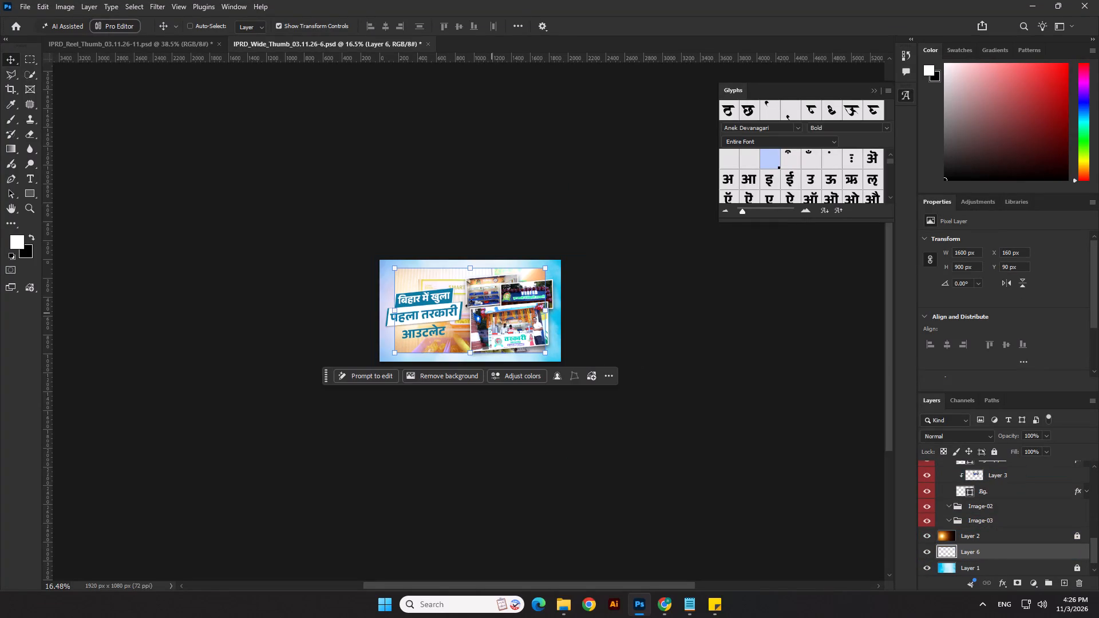
Scale the pasted vegetable rack photo to about 1311 by 738 px and place it over the canvas's lower left corner.
click(460, 268)
drag(472, 266, 476, 239)
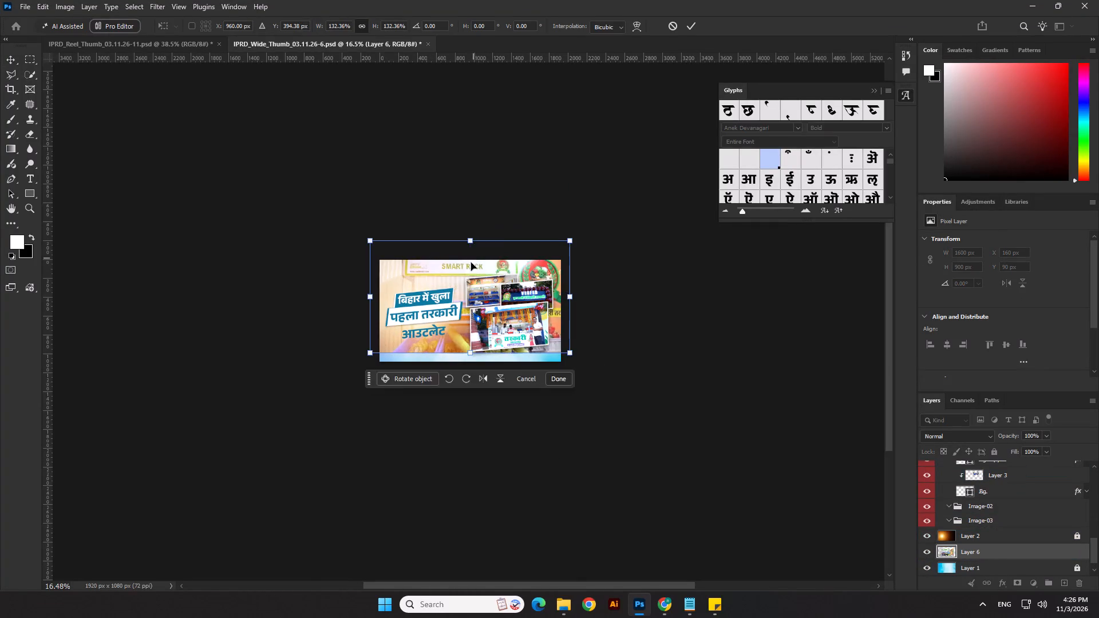
drag(468, 266, 432, 268)
scroll(432, 278, up, 3)
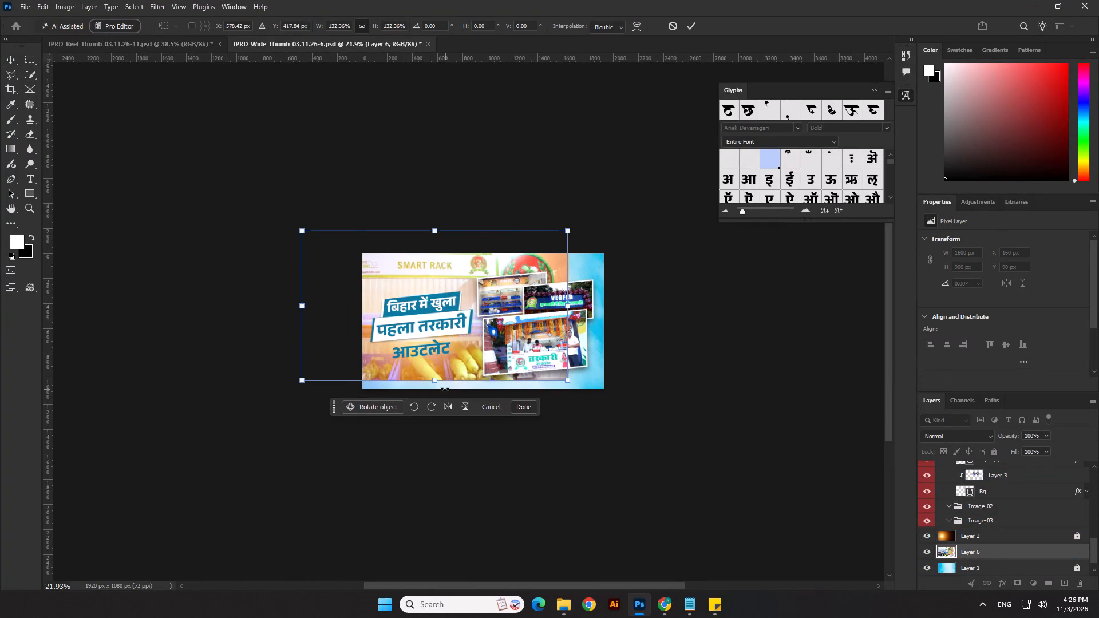
drag(438, 382, 414, 390)
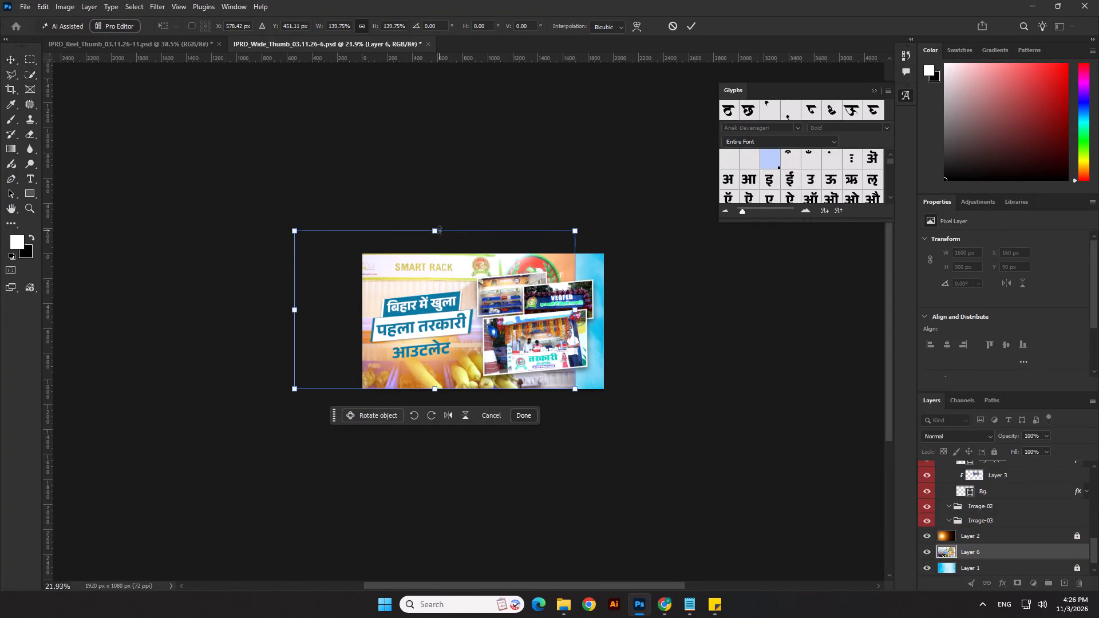
drag(437, 229, 434, 299)
drag(444, 366, 433, 376)
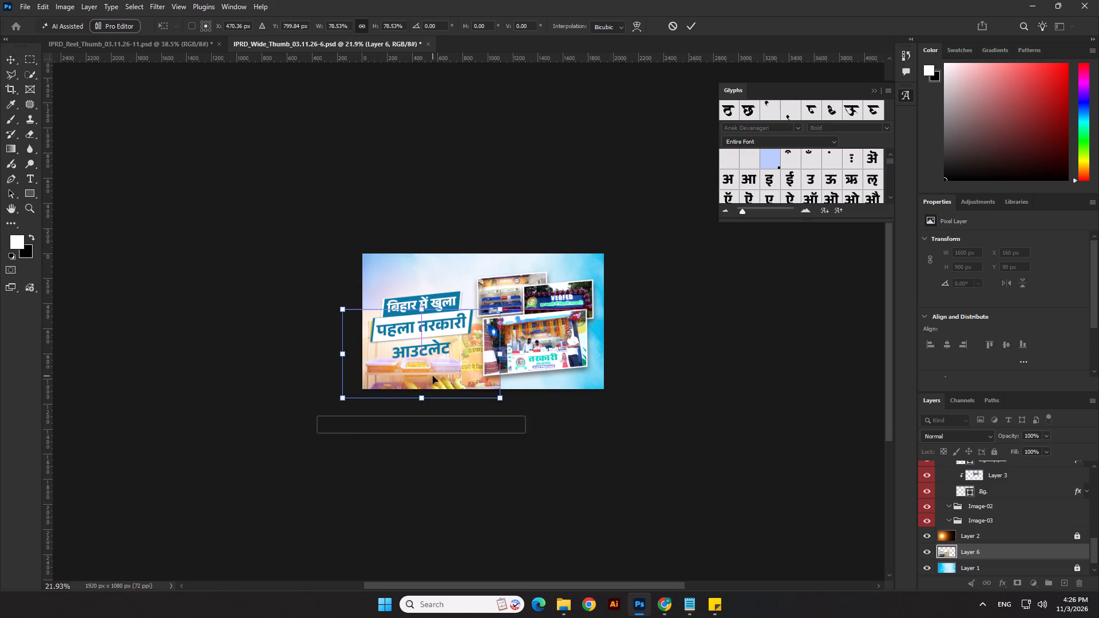
drag(500, 396, 513, 390)
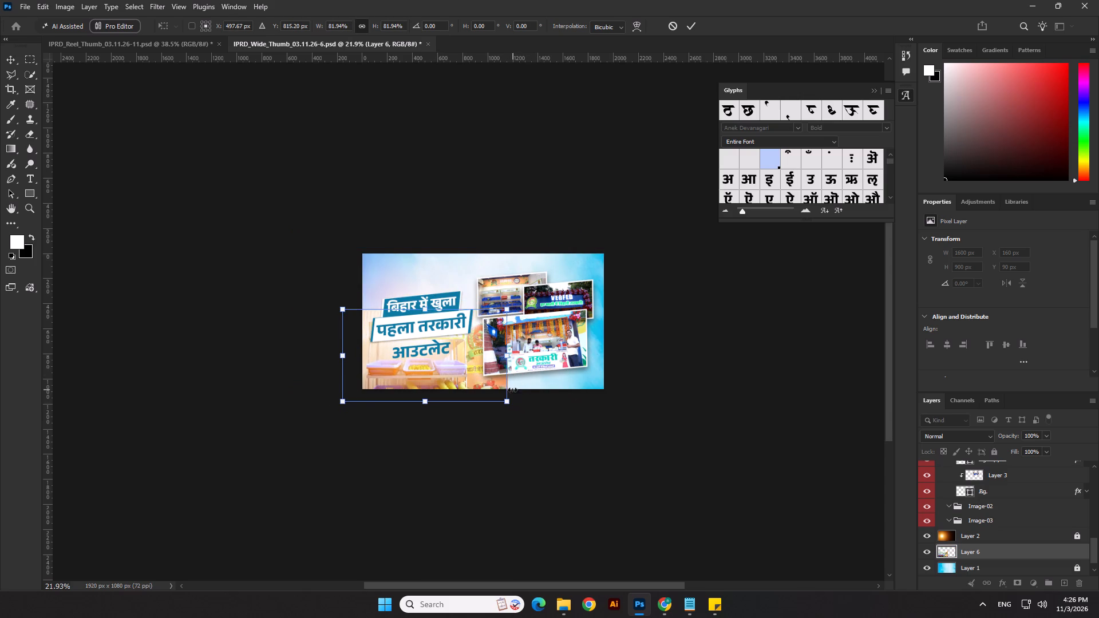
drag(467, 370, 472, 365)
key(Return)
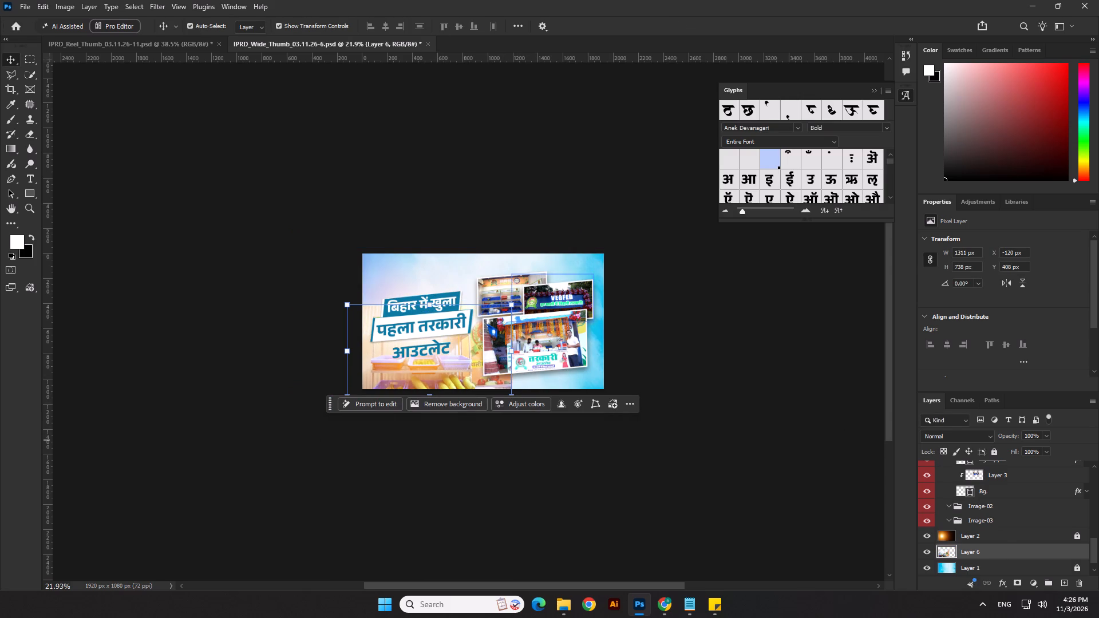
Set the rack photo to Luminosity blending at 58% opacity and move its layer above Layer 2.
click(948, 440)
click(933, 579)
drag(1015, 435, 999, 435)
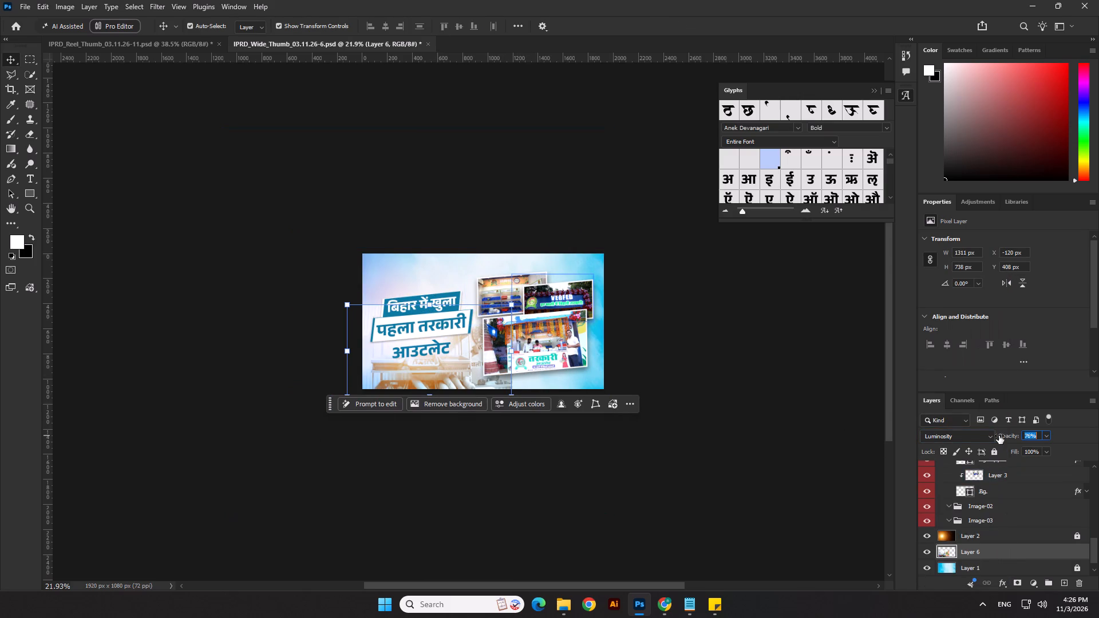
drag(999, 435, 991, 439)
drag(1001, 552, 999, 536)
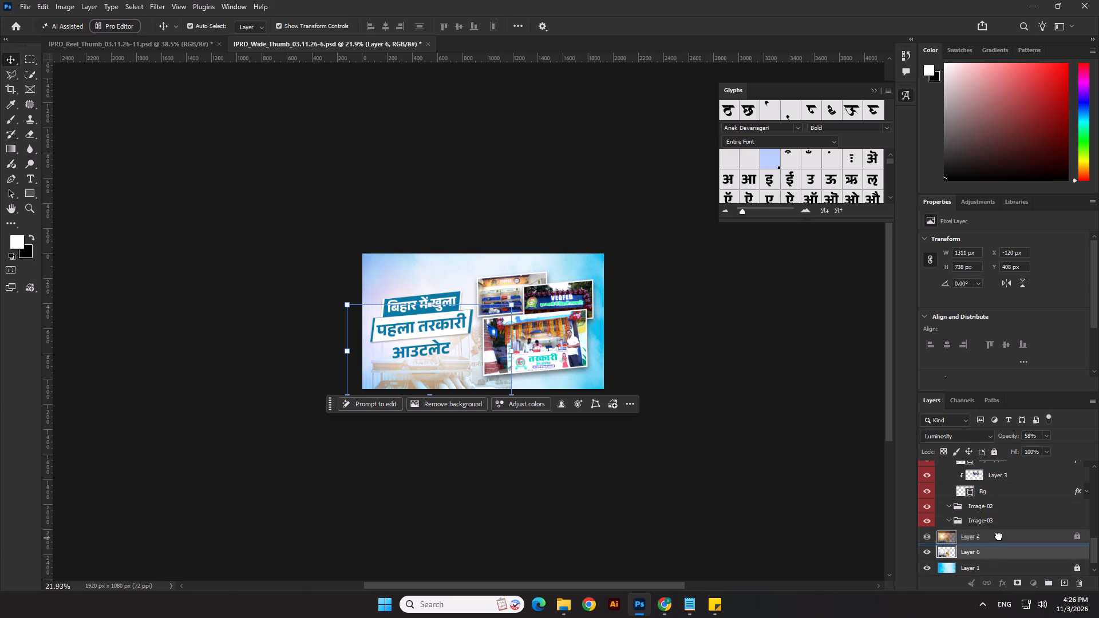
drag(999, 536, 998, 532)
Add a layer mask to the rack photo and fade its upper part with a vertical black-to-white linear gradient.
click(1019, 580)
scroll(65, 156, up, 3)
click(15, 148)
scroll(441, 310, up, 2)
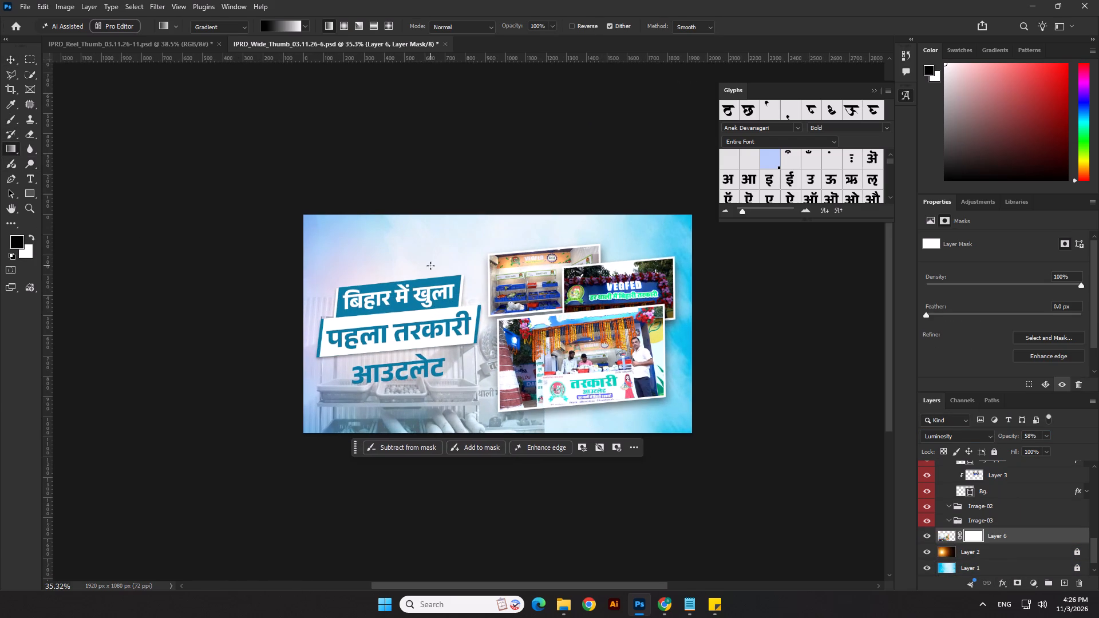
drag(430, 266, 425, 399)
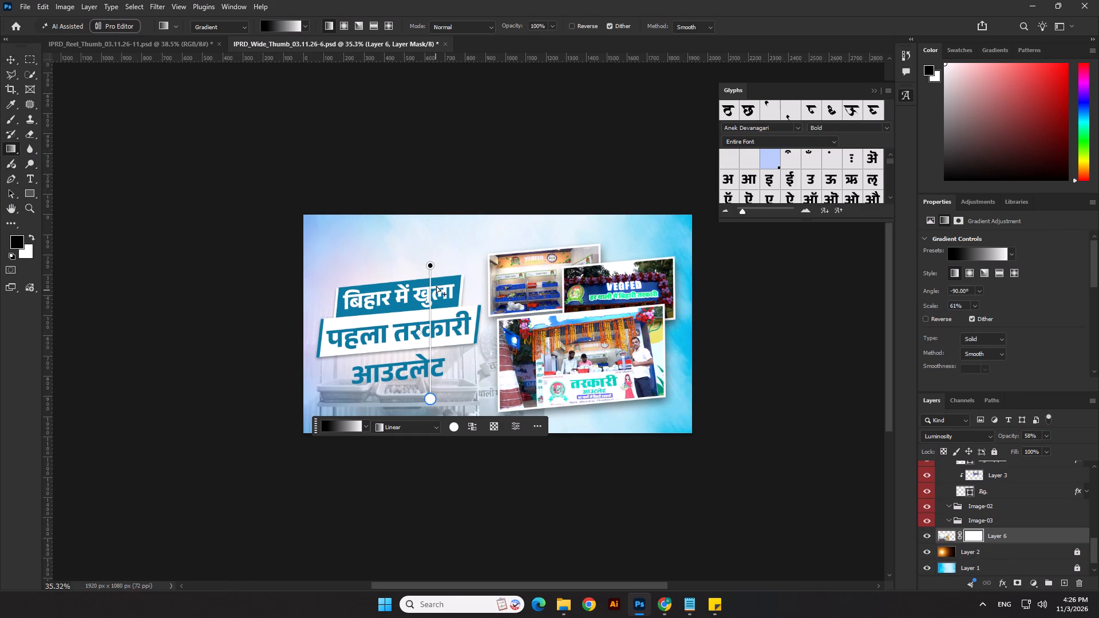
drag(430, 263, 426, 296)
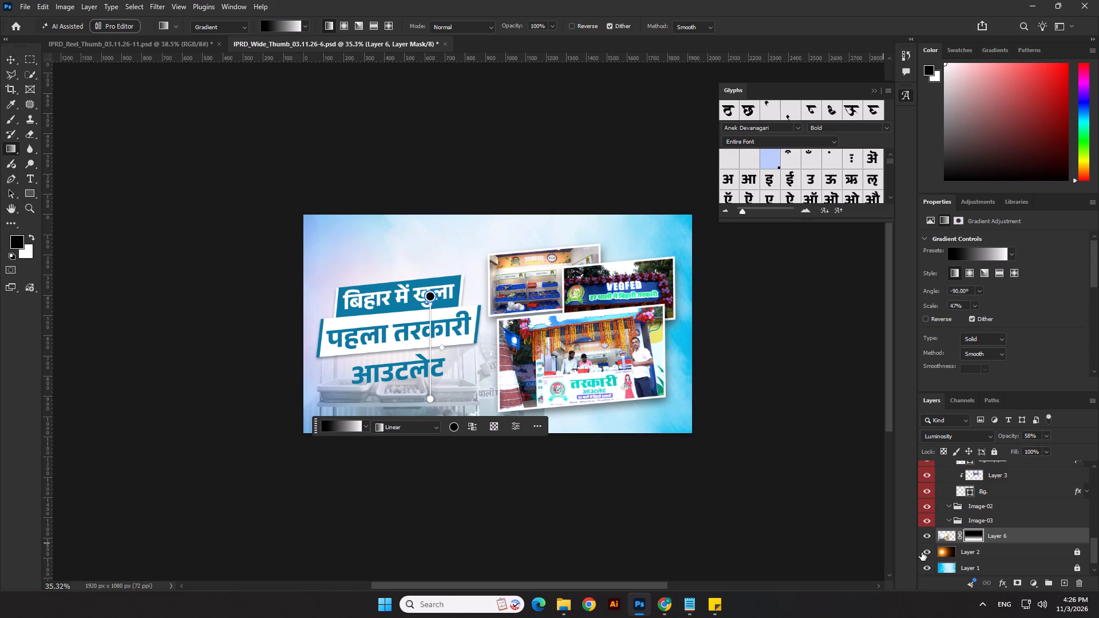
Paint soft white with a 1000 px brush on the rack photo's own pixels to blend away its hard right edge.
click(987, 537)
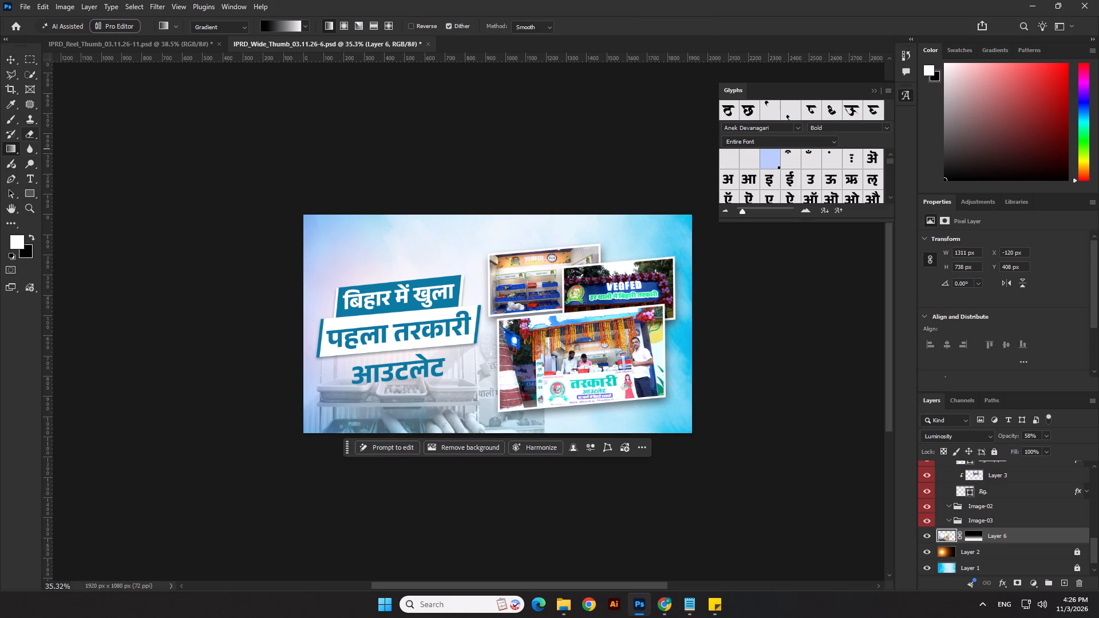
click(7, 114)
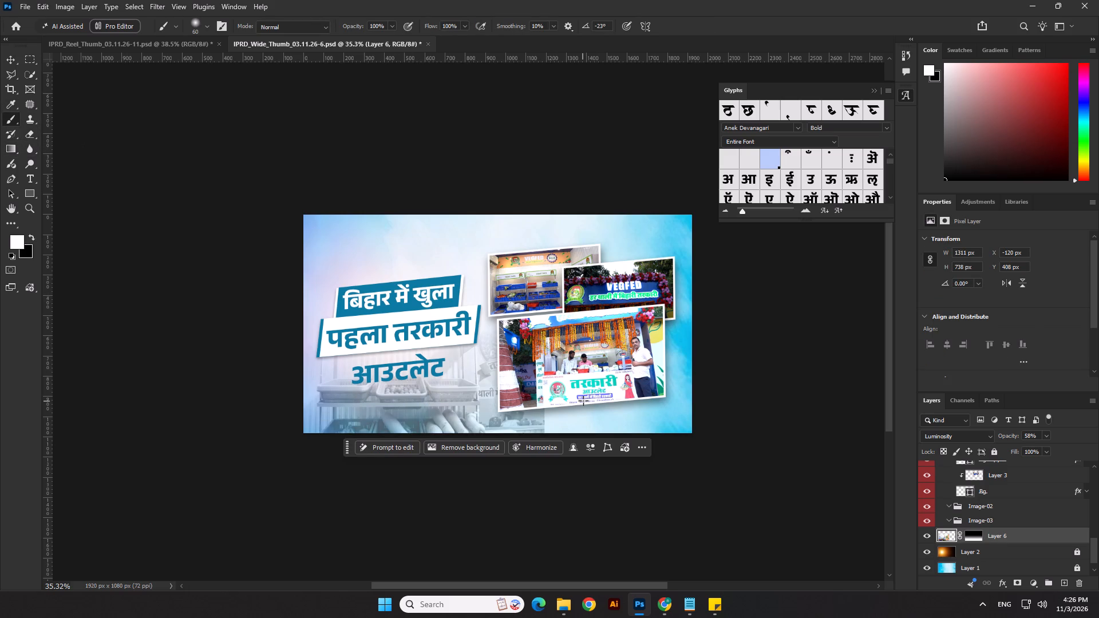
key(bracketright)
key(bracketright)
key(bracketright)
key(bracketright)
key(bracketright)
key(bracketright)
key(bracketright)
key(bracketright)
key(bracketright)
key(bracketright)
key(bracketright)
key(bracketright)
key(bracketright)
key(bracketright)
key(bracketright)
key(bracketright)
key(bracketright)
key(bracketright)
key(bracketright)
drag(563, 348, 579, 438)
click(580, 438)
click(563, 370)
double_click(554, 347)
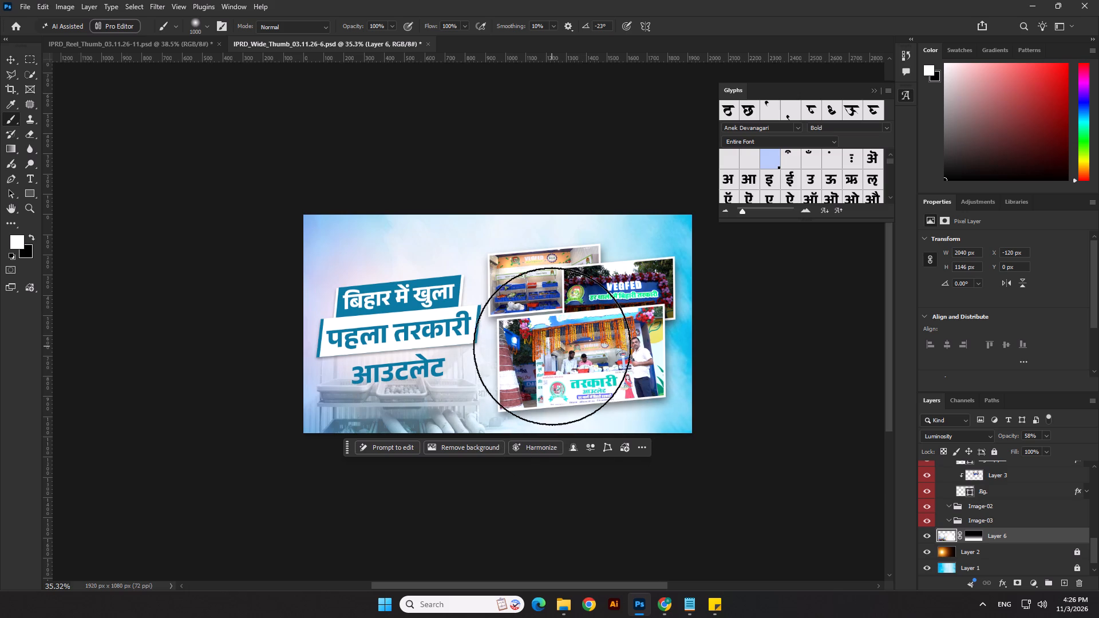
drag(550, 333, 546, 327)
click(10, 66)
click(10, 60)
click(95, 267)
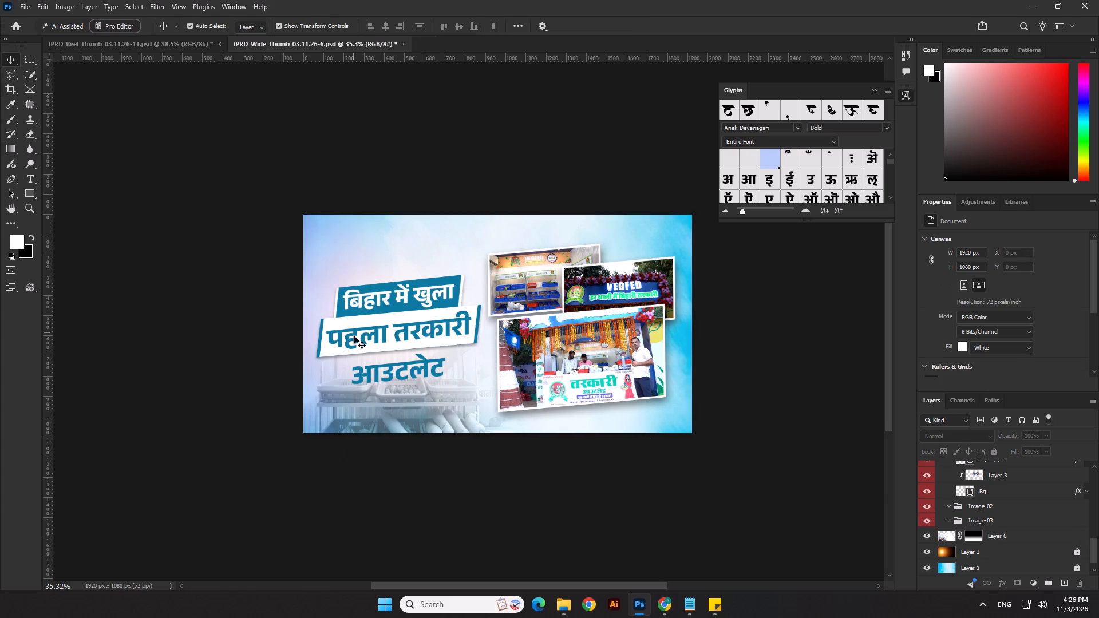
Nudge the आउटलेट text slightly up, closer to the white banner.
scroll(354, 336, up, 4)
click(376, 385)
key(Up)
key(Up)
key(Up)
key(Up)
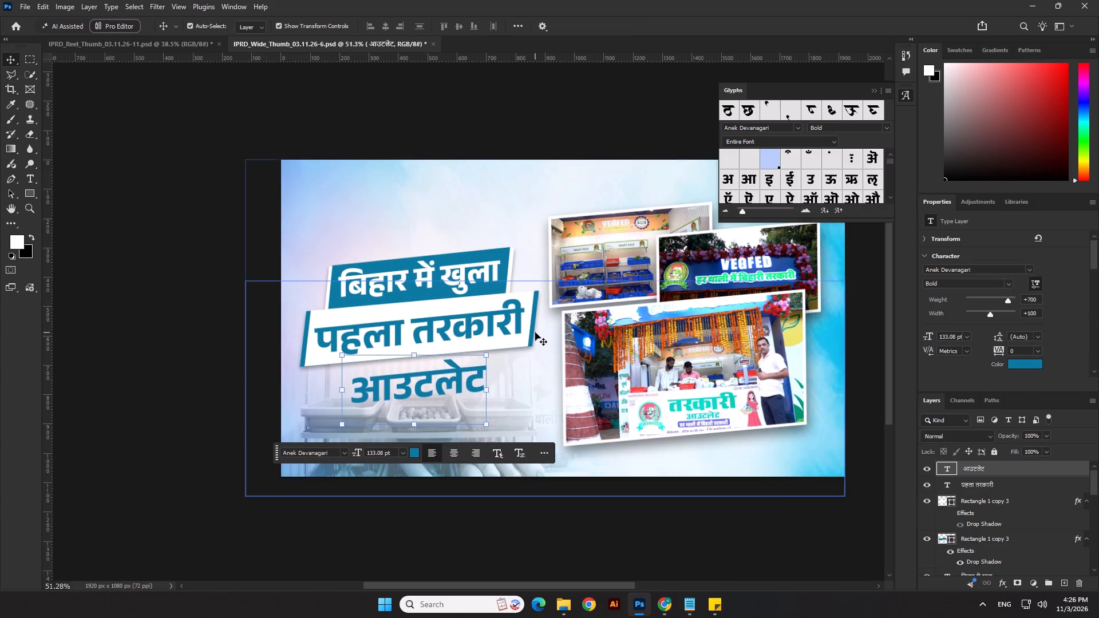
Lock the rack photo layer and shift all title texts and banner shapes together up and slightly left.
click(534, 407)
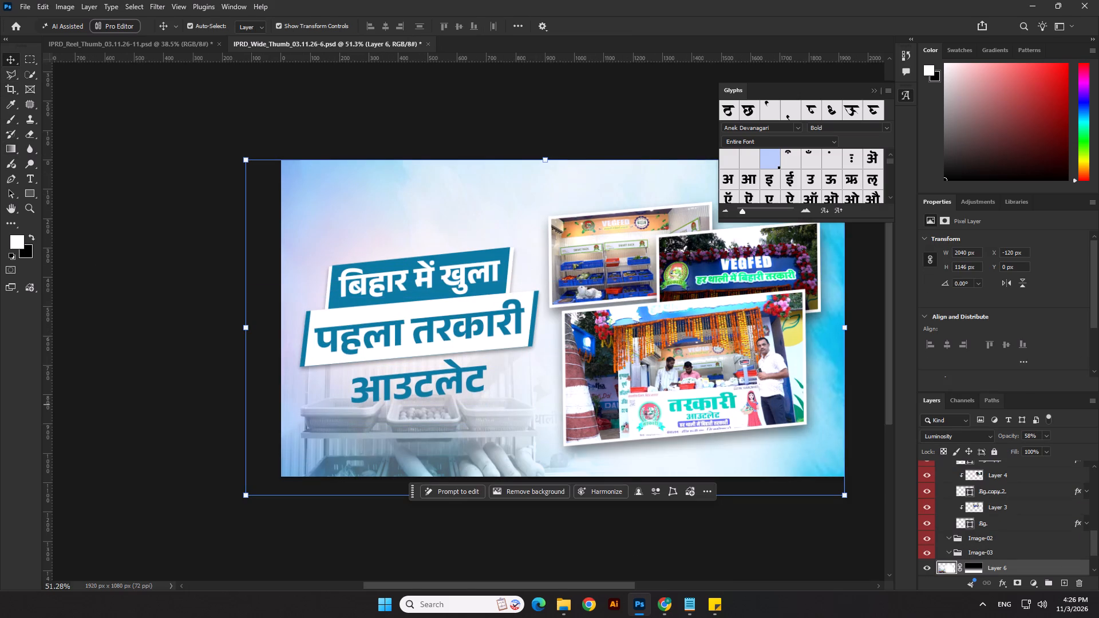
click(995, 448)
drag(246, 259, 425, 380)
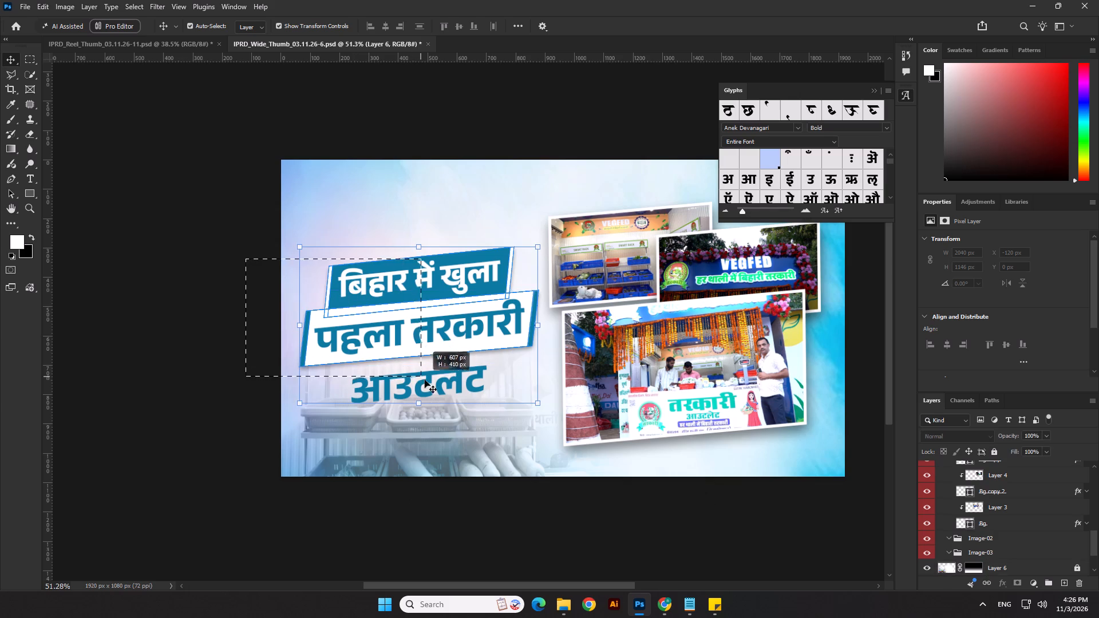
drag(425, 380, 430, 381)
drag(442, 370, 439, 339)
scroll(249, 362, down, 5)
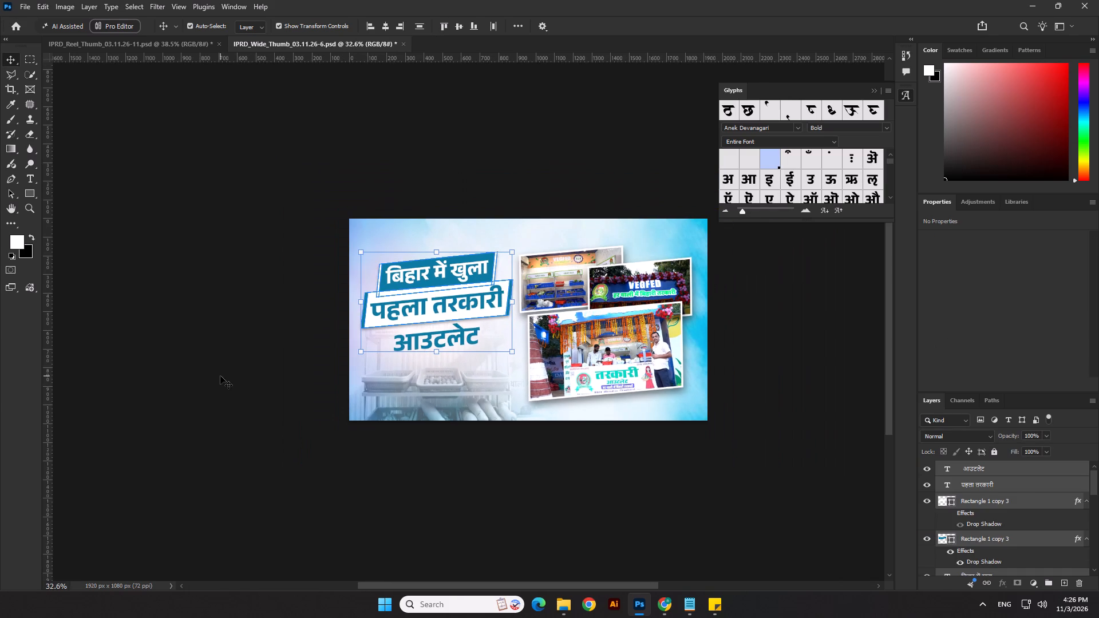
key(Left)
key(Left)
key(Left)
key(Left)
key(Left)
click(175, 398)
Unlock the rack photo layer and move it up 40 px so more of the vegetables show below the title.
click(481, 378)
key(Up)
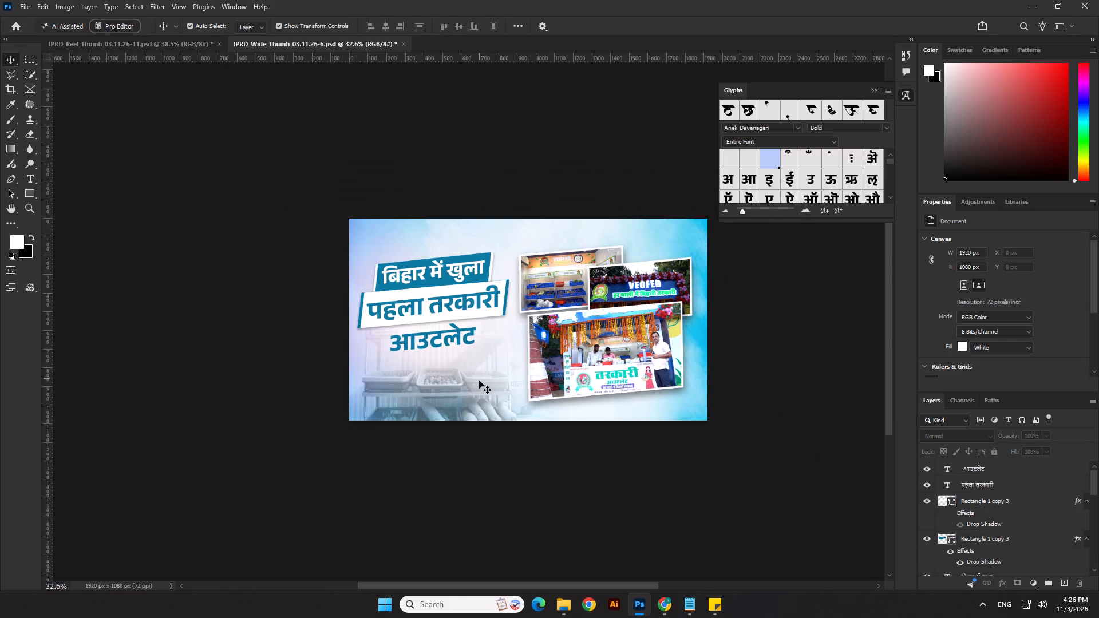
click(470, 401)
scroll(681, 445, down, 4)
scroll(646, 313, down, 2)
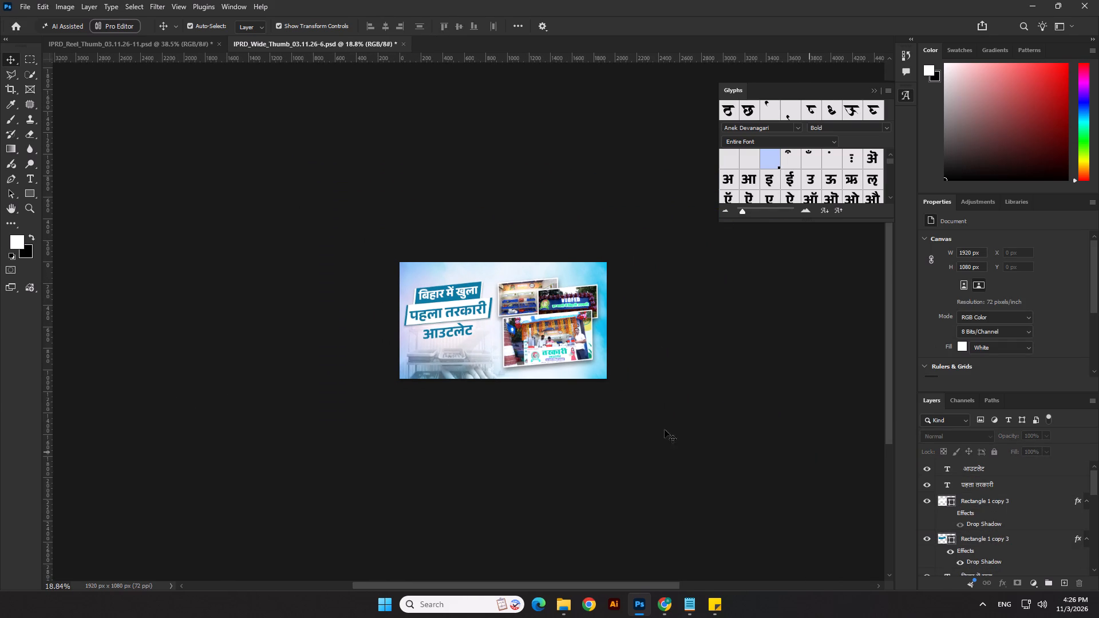
scroll(532, 352, up, 8)
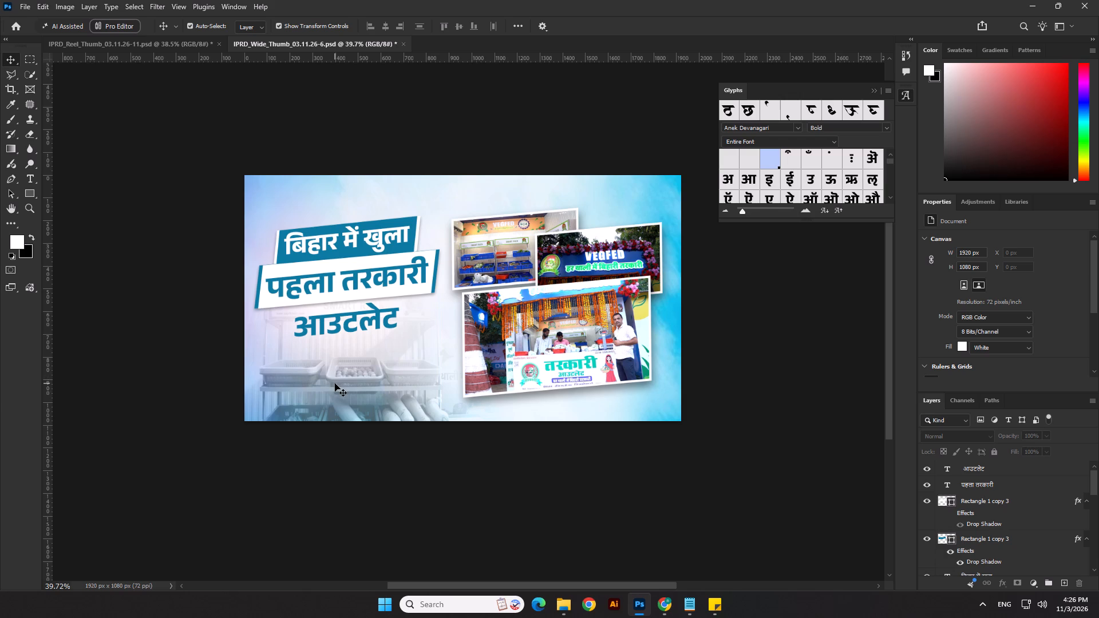
click(335, 383)
scroll(1016, 538, down, 4)
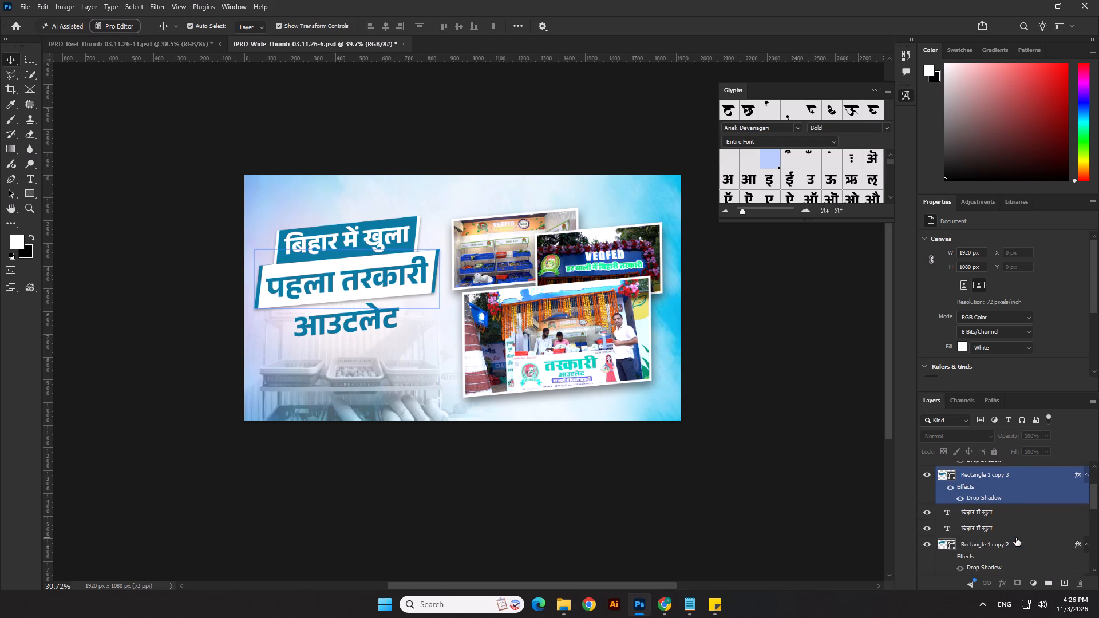
scroll(1016, 538, down, 19)
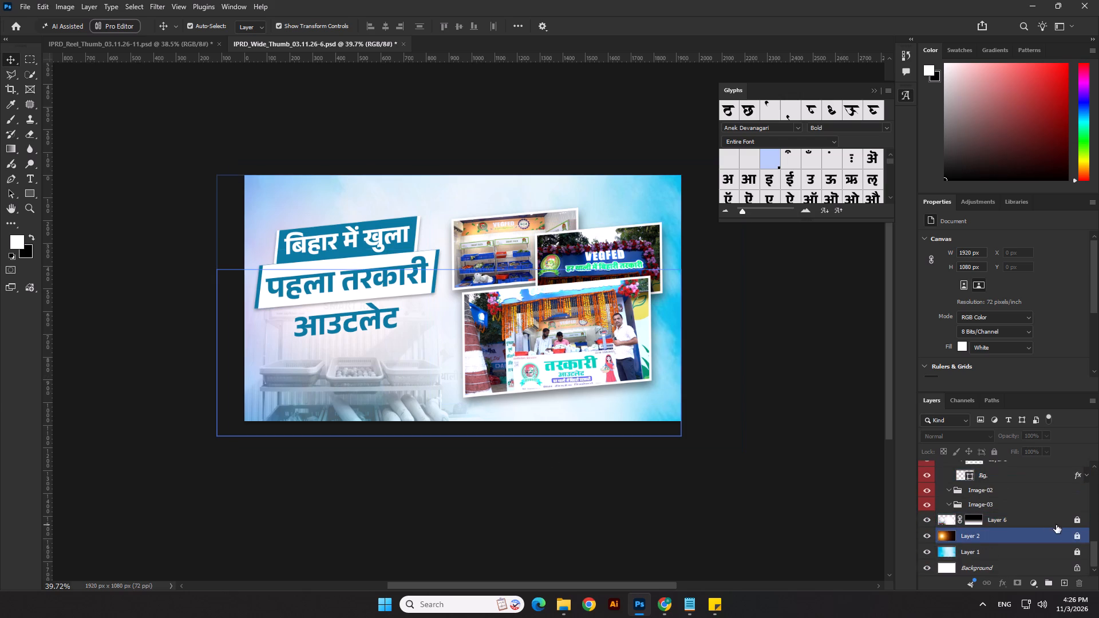
click(1074, 524)
key(shift+Up)
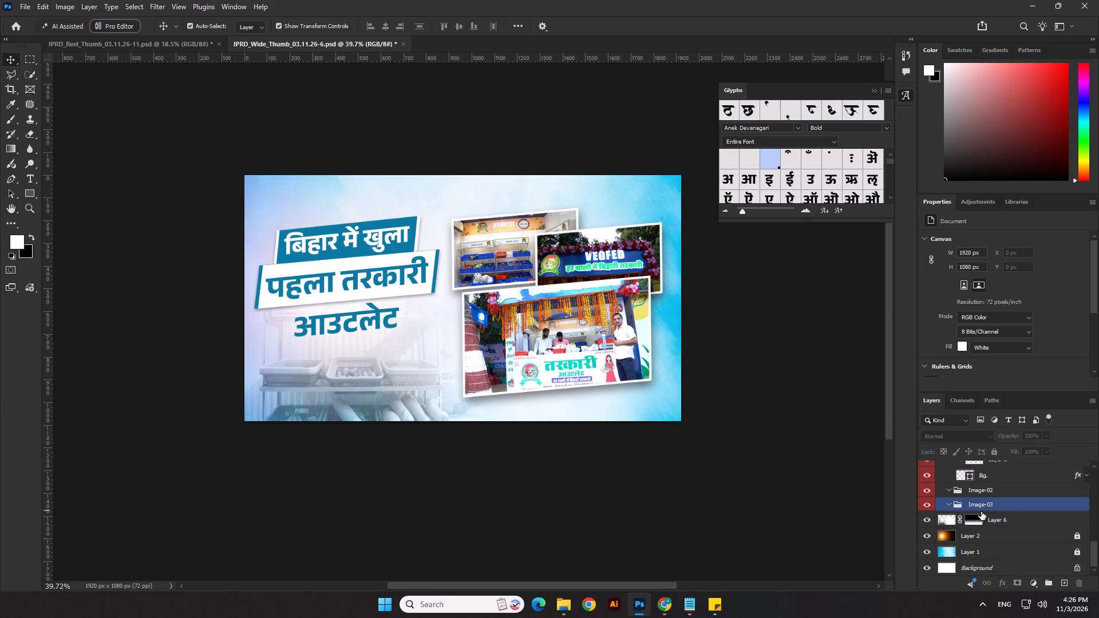
click(978, 535)
click(1017, 516)
key(shift+Up)
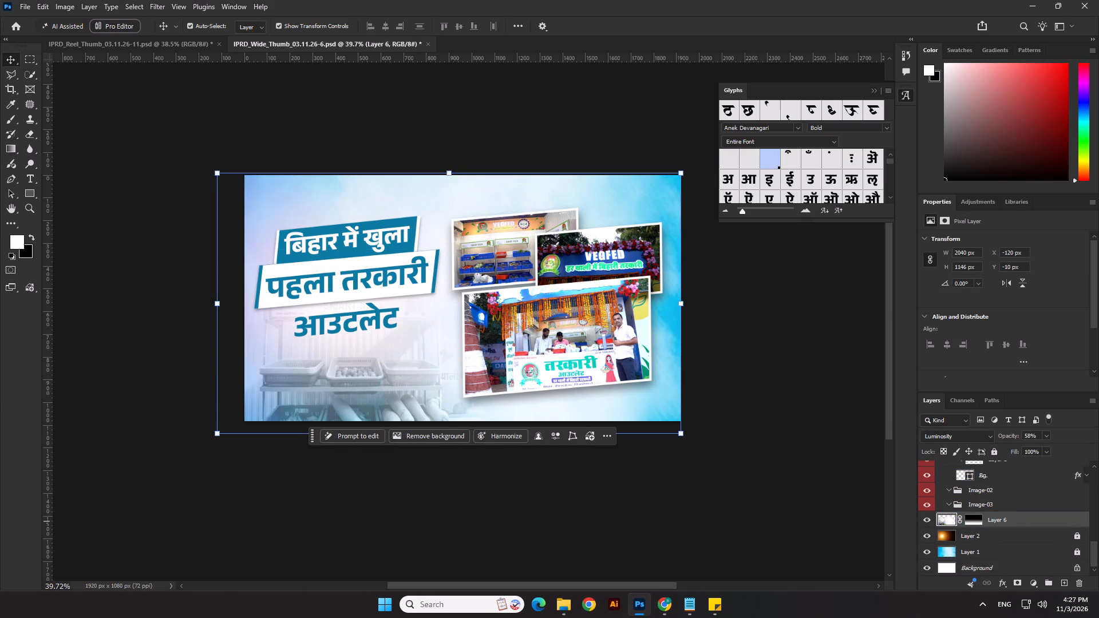
key(shift+Up)
key(shift+Up)
key(shift+Up)
click(783, 485)
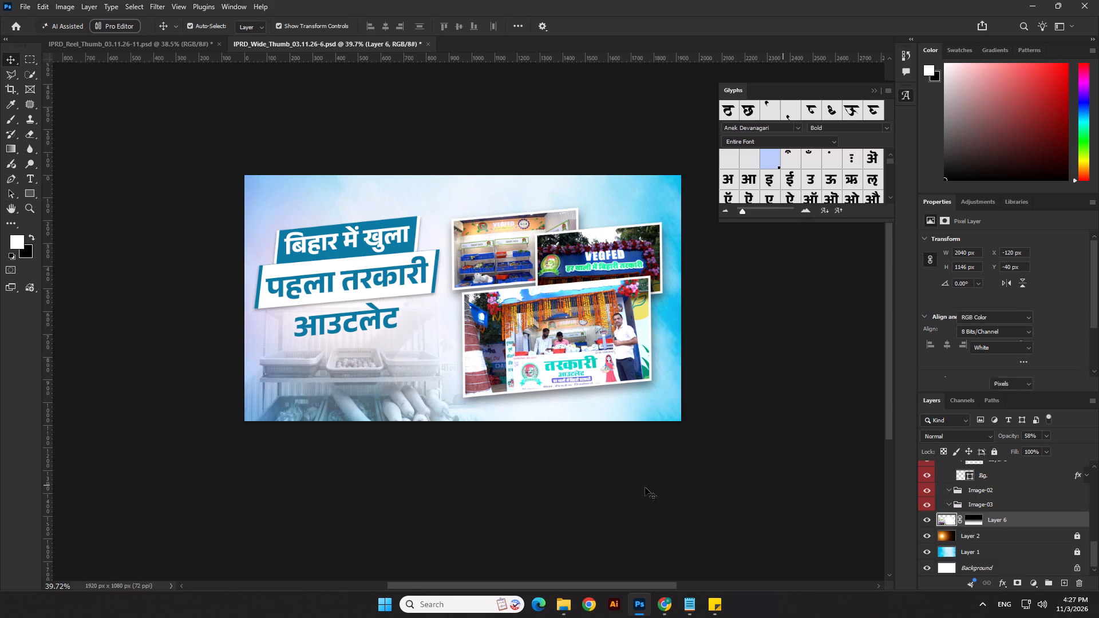
Unlock the orange glow Layer 2 and move it above the rack photo layer.
scroll(424, 437, down, 5)
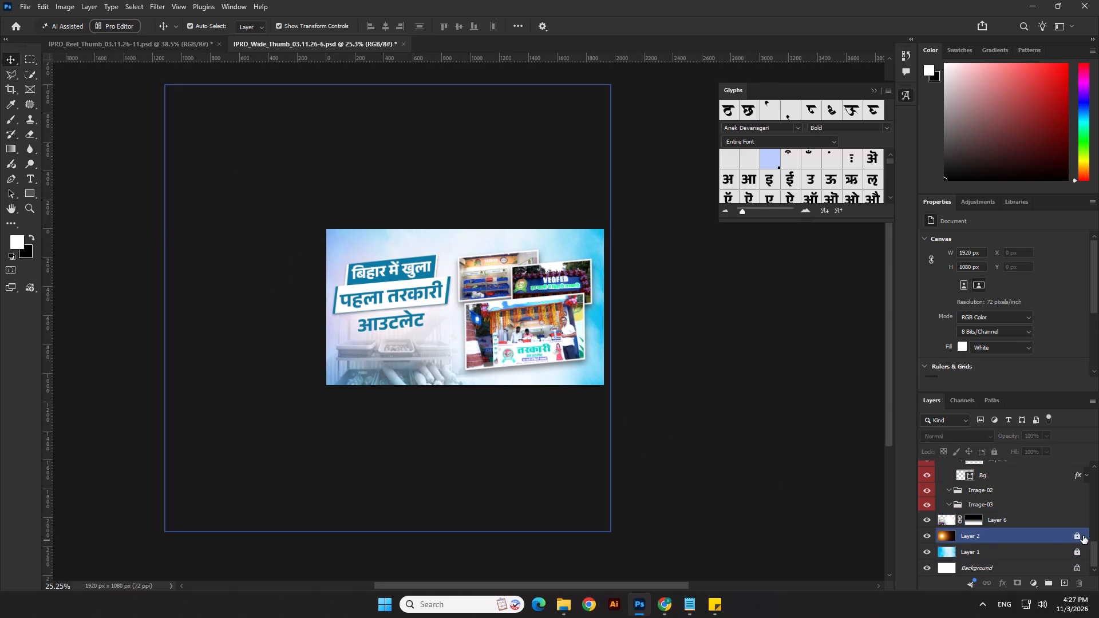
click(1079, 537)
drag(1029, 537, 1027, 513)
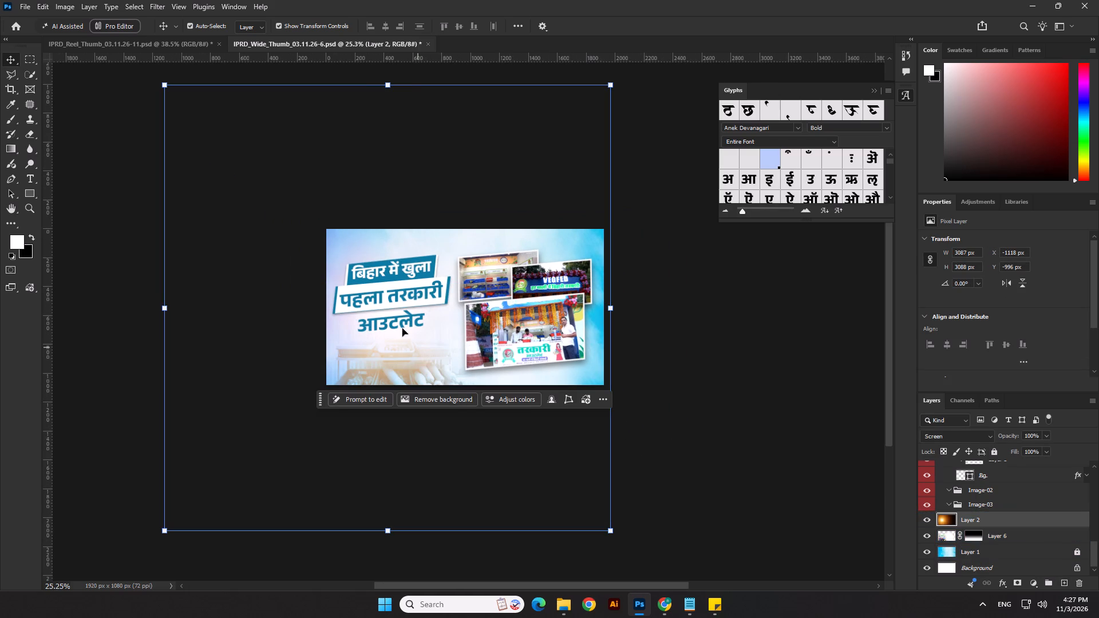
Scale the orange glow layer down to about 2132 px square and position it near the middle of the canvas.
drag(384, 82, 406, 222)
drag(417, 307, 488, 259)
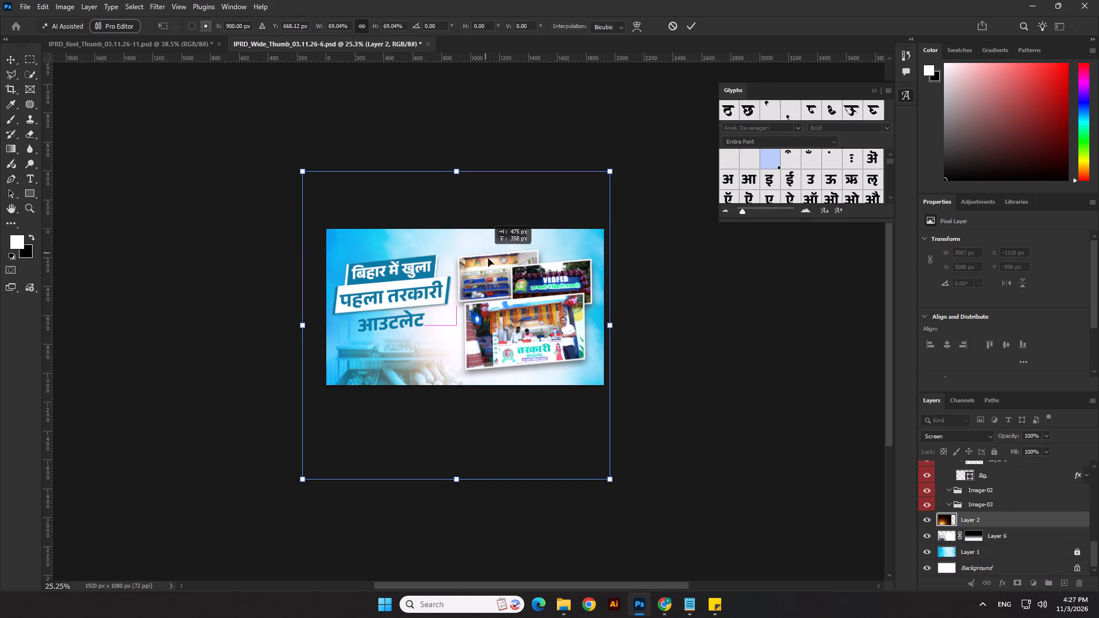
drag(488, 259, 485, 263)
key(Return)
click(725, 346)
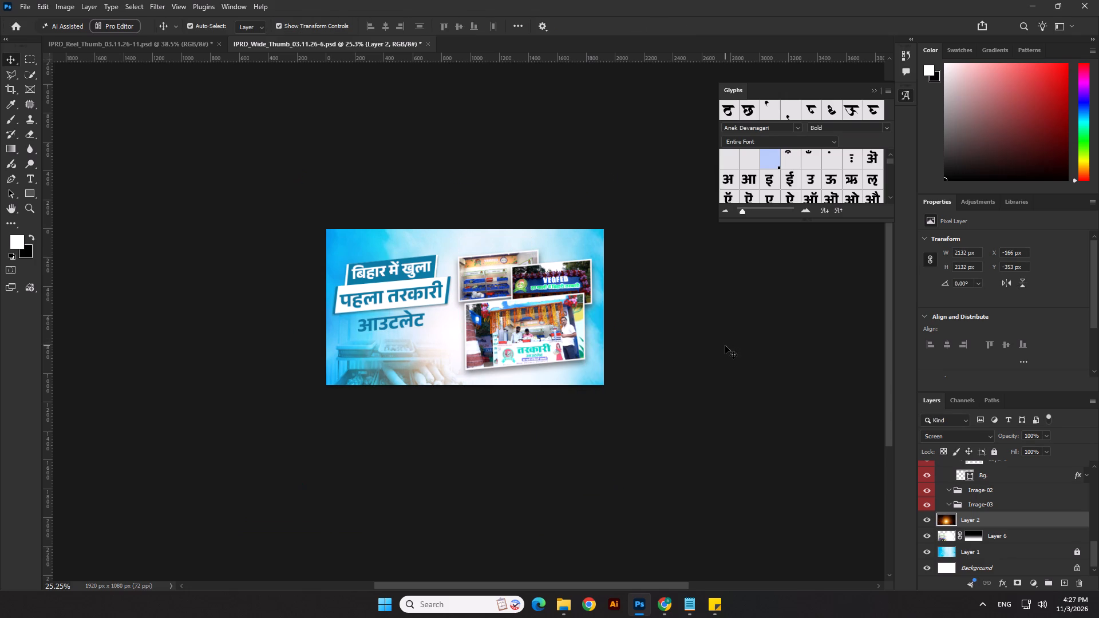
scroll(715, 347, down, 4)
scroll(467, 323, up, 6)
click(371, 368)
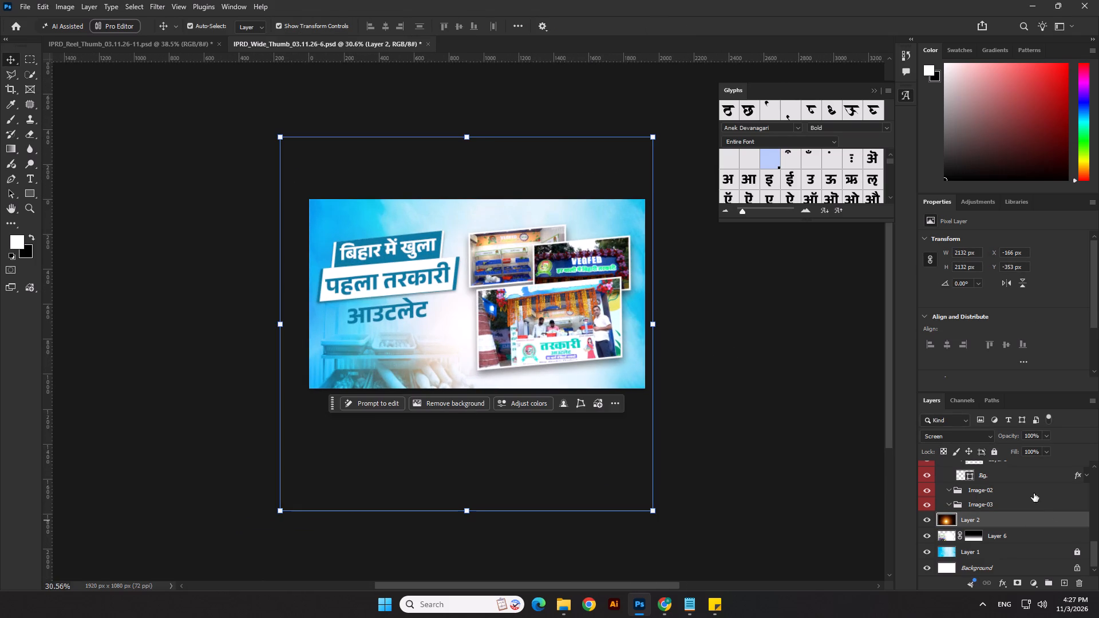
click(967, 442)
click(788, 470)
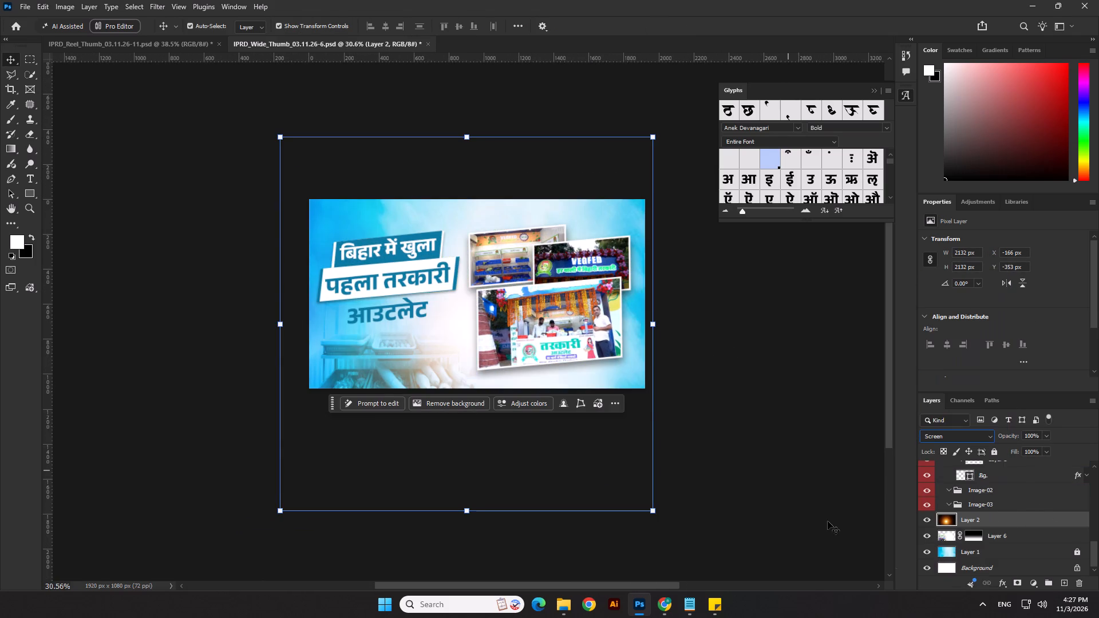
Set the vegetable rack photo layer (Layer 6) to Normal blending and reduce its opacity to 48%.
click(1000, 537)
click(952, 434)
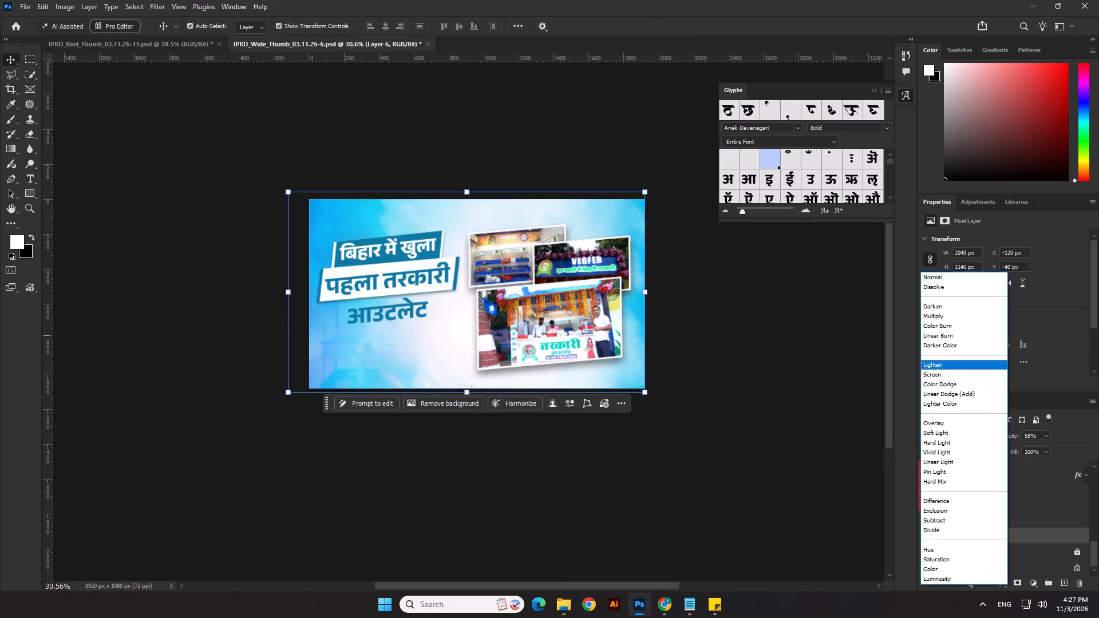
click(943, 275)
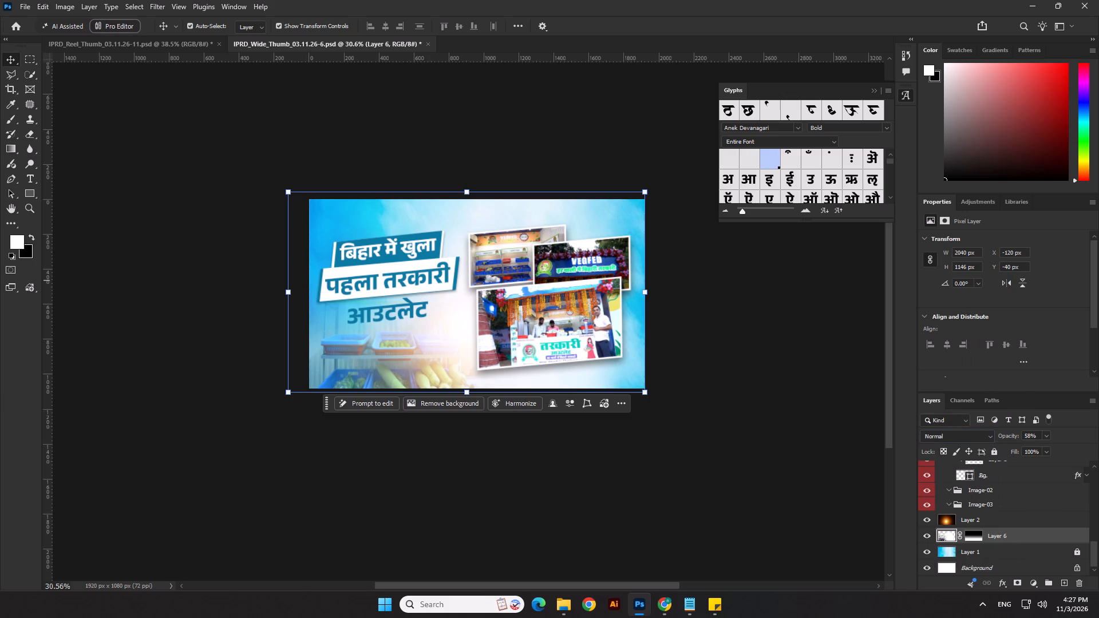
drag(1013, 437, 1004, 437)
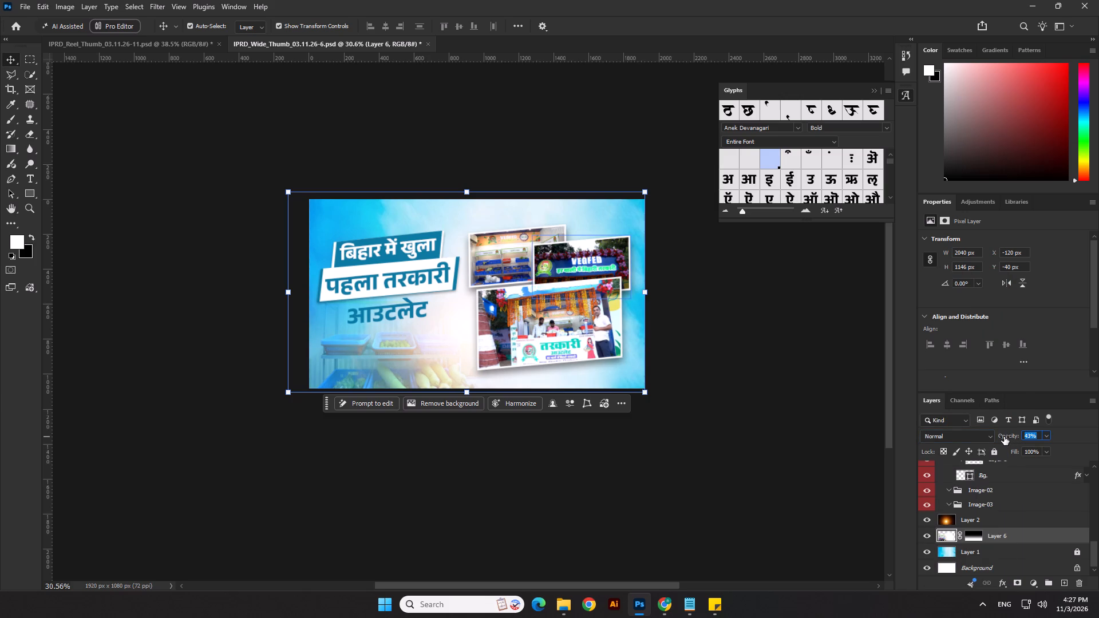
drag(1004, 437, 1007, 436)
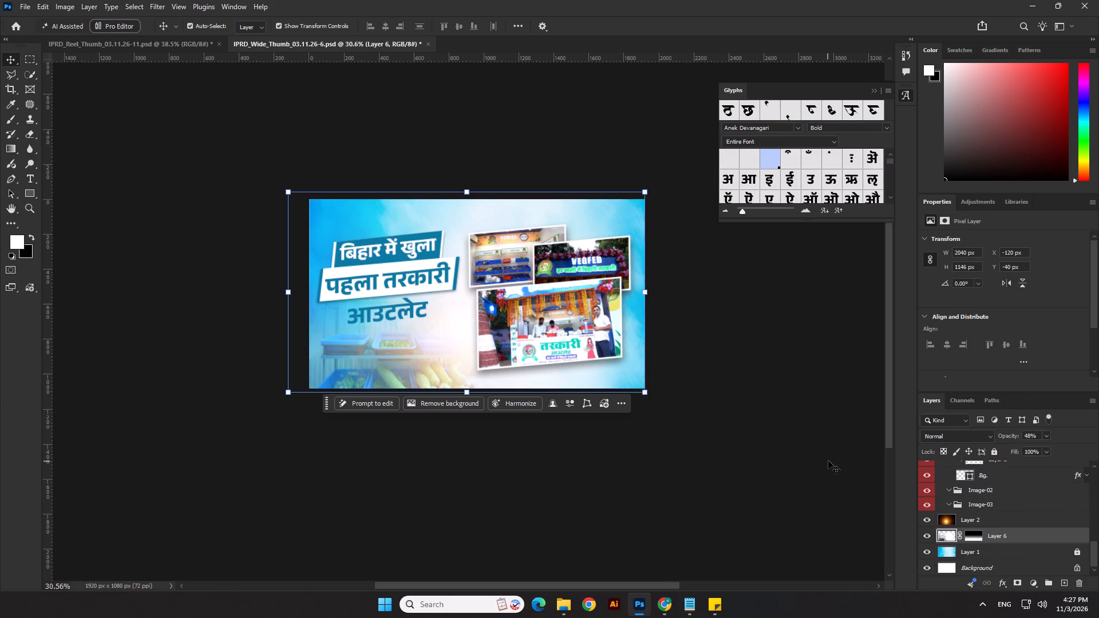
Add a new layer directly above the sky Layer 1 and enlarge the white soft Brush to 1500 px.
click(975, 524)
click(989, 533)
click(1022, 547)
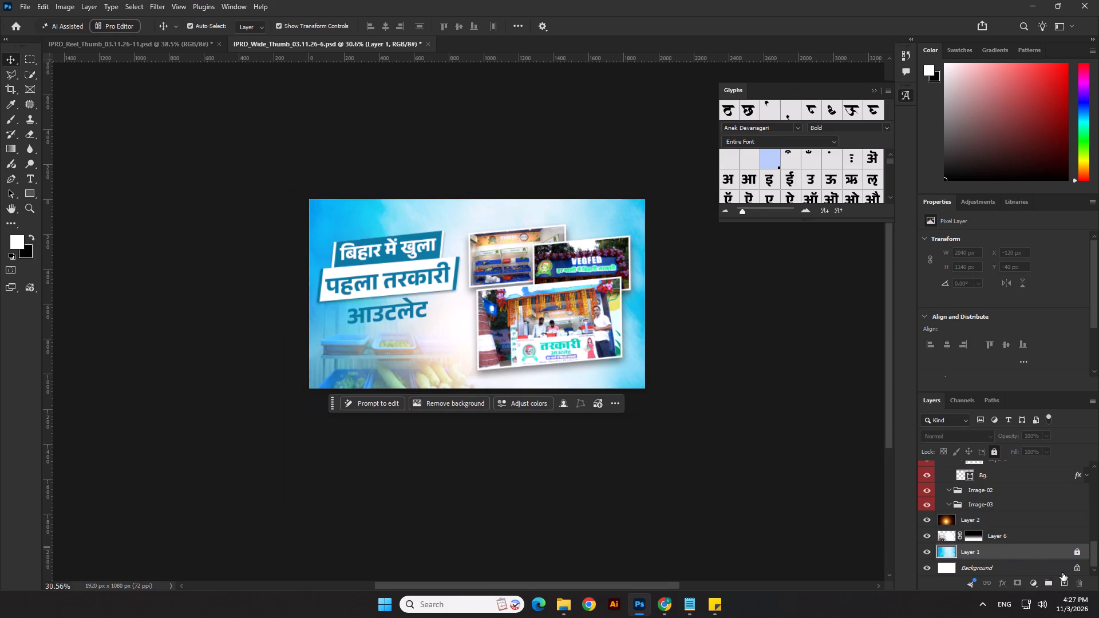
click(1066, 585)
click(13, 118)
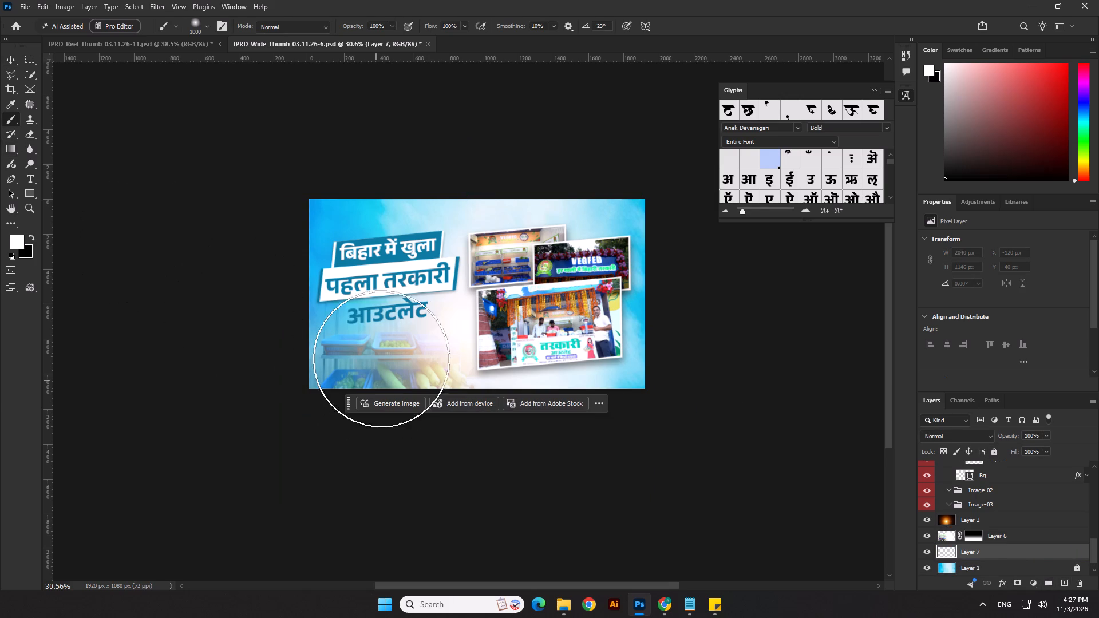
scroll(376, 338, up, 2)
text(]])
key(bracketright)
key(bracketright)
key(bracketright)
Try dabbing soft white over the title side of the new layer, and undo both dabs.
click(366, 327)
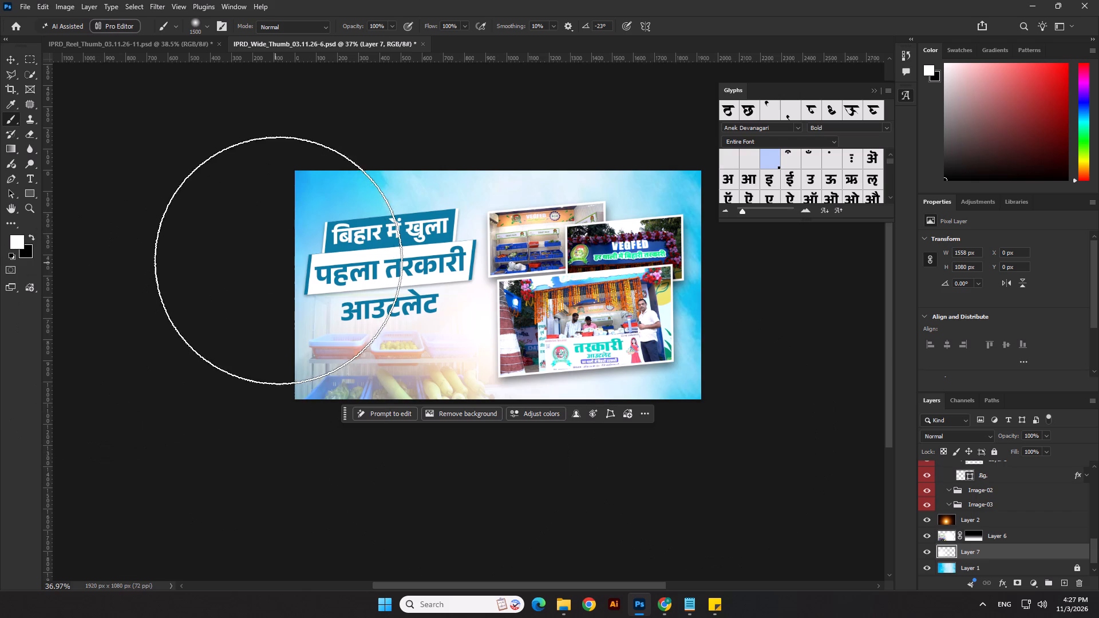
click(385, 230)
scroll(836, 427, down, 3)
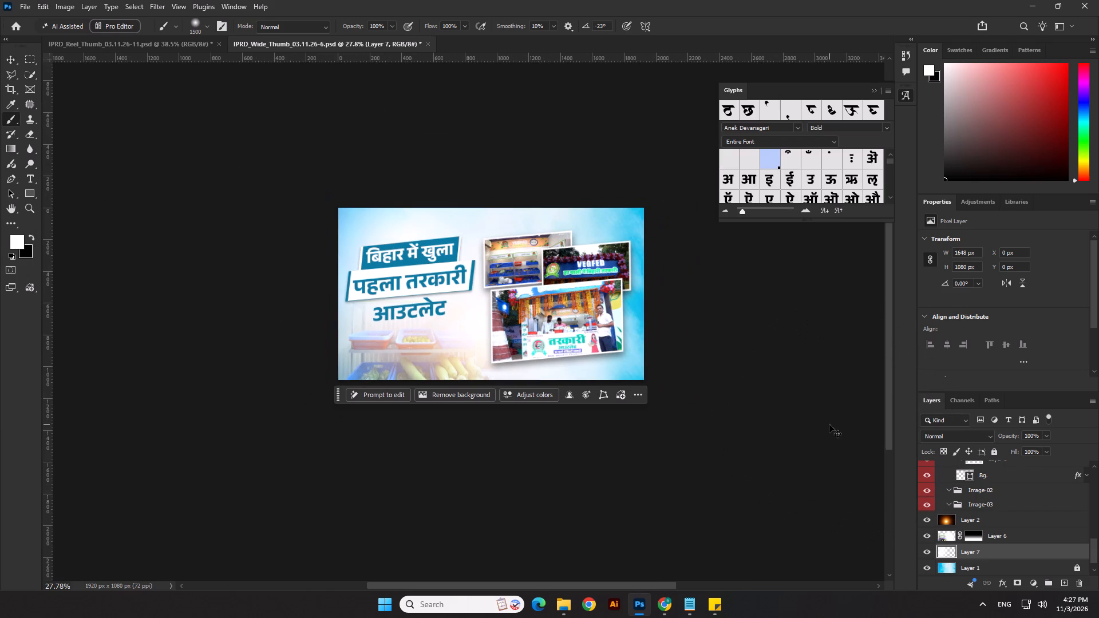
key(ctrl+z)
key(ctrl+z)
Paint soft white dabs on the new layer behind the Hindi title with the 1500 px Brush.
click(416, 285)
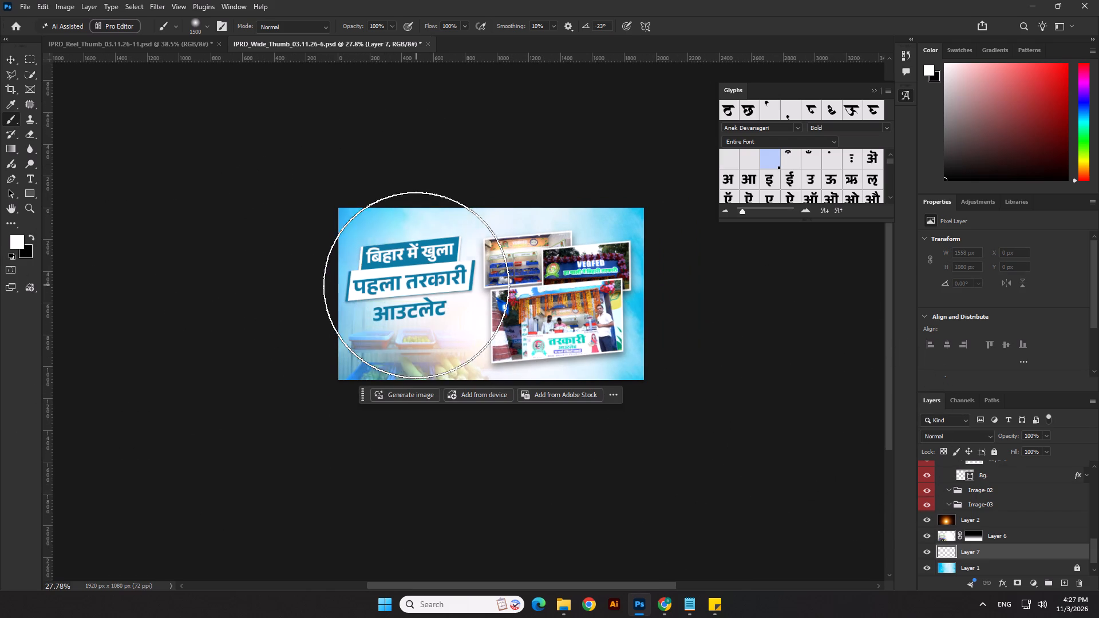
click(411, 278)
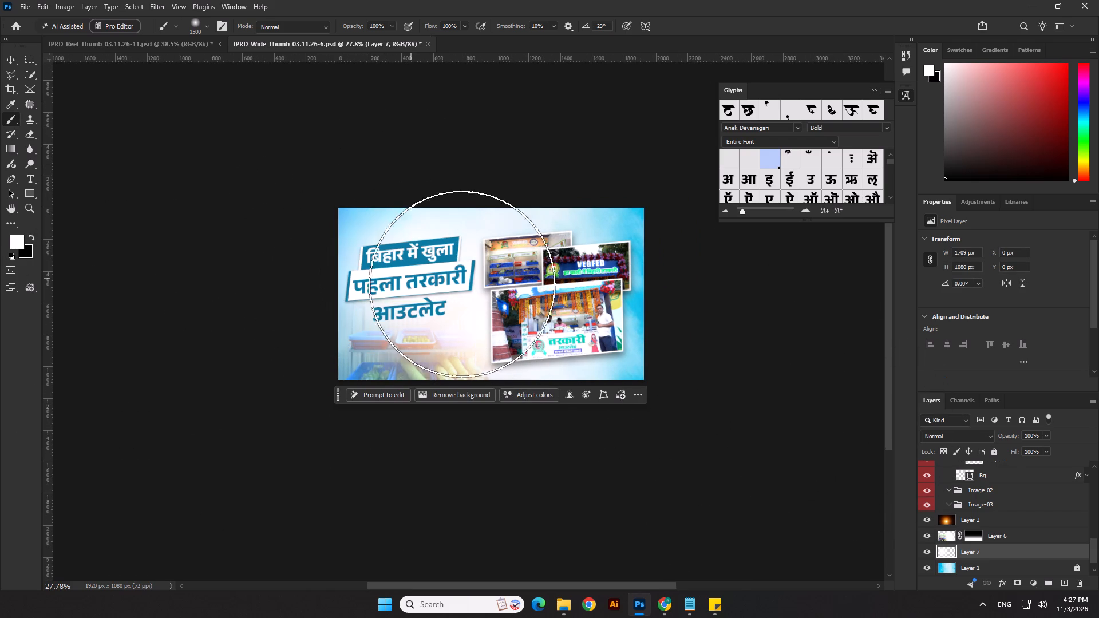
scroll(754, 351, down, 6)
scroll(761, 319, up, 10)
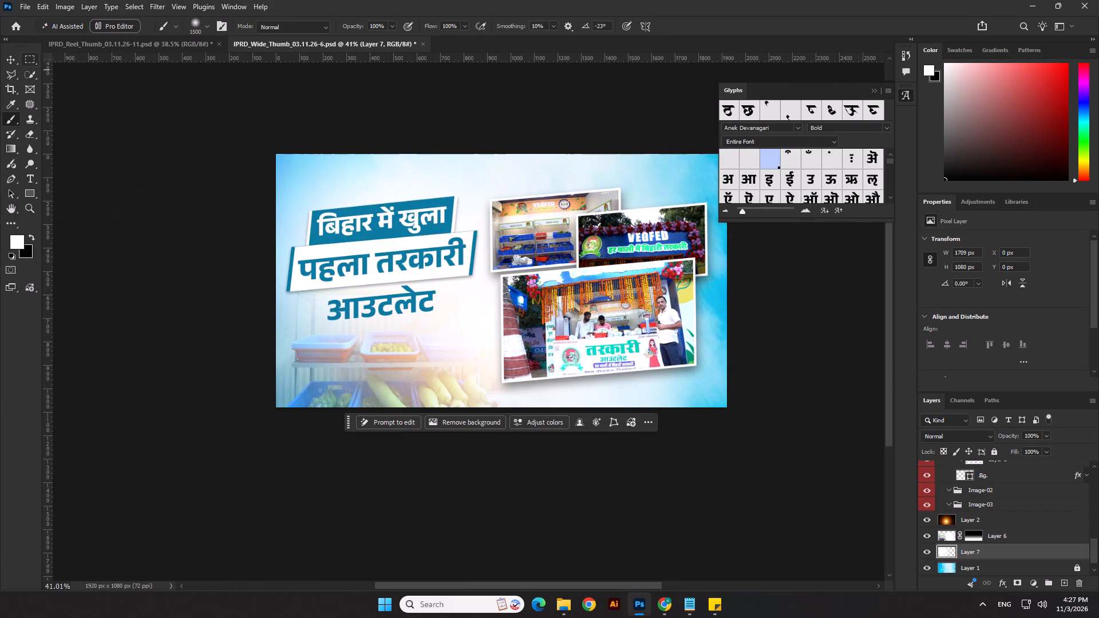
Switch to the Move tool, deselect all layers and save the PSD with Maximize Compatibility on.
click(15, 59)
click(85, 124)
scroll(139, 164, down, 4)
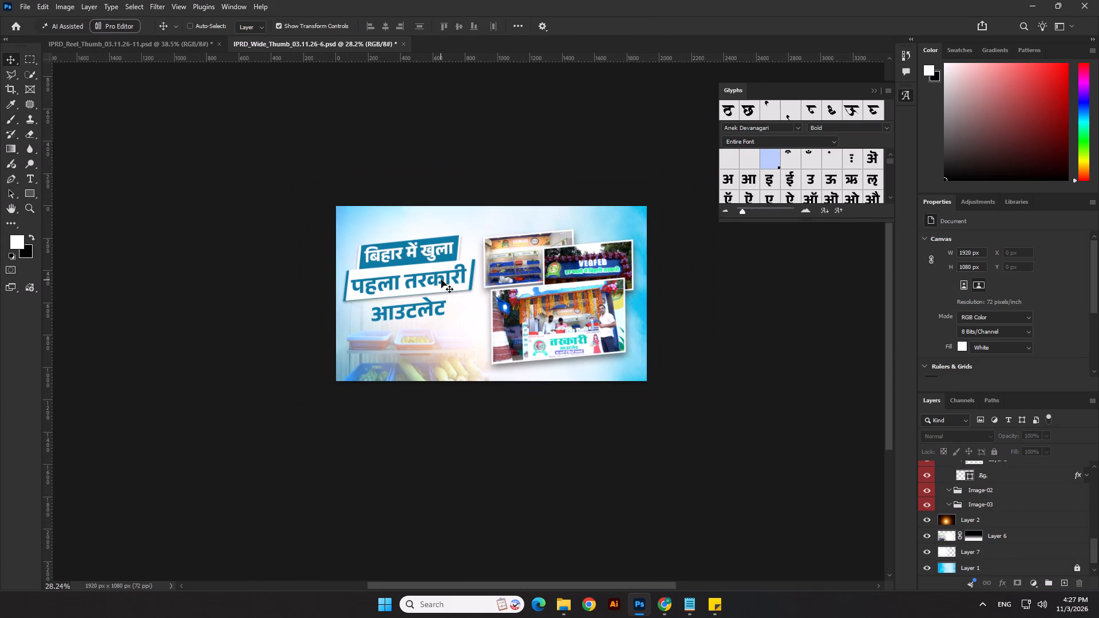
key(ctrl+s)
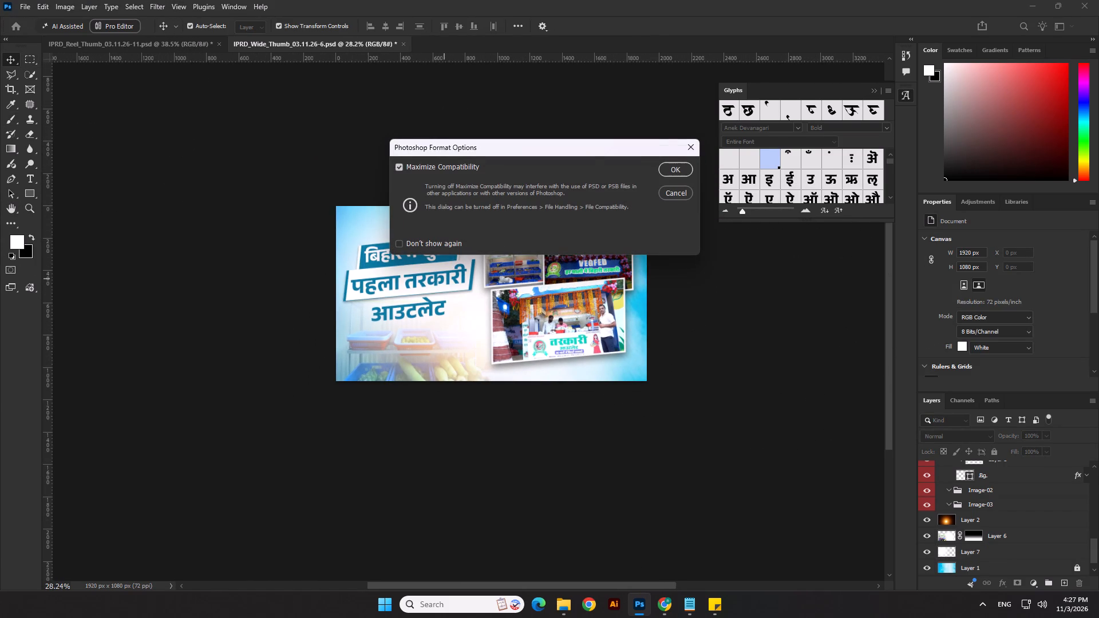
click(670, 171)
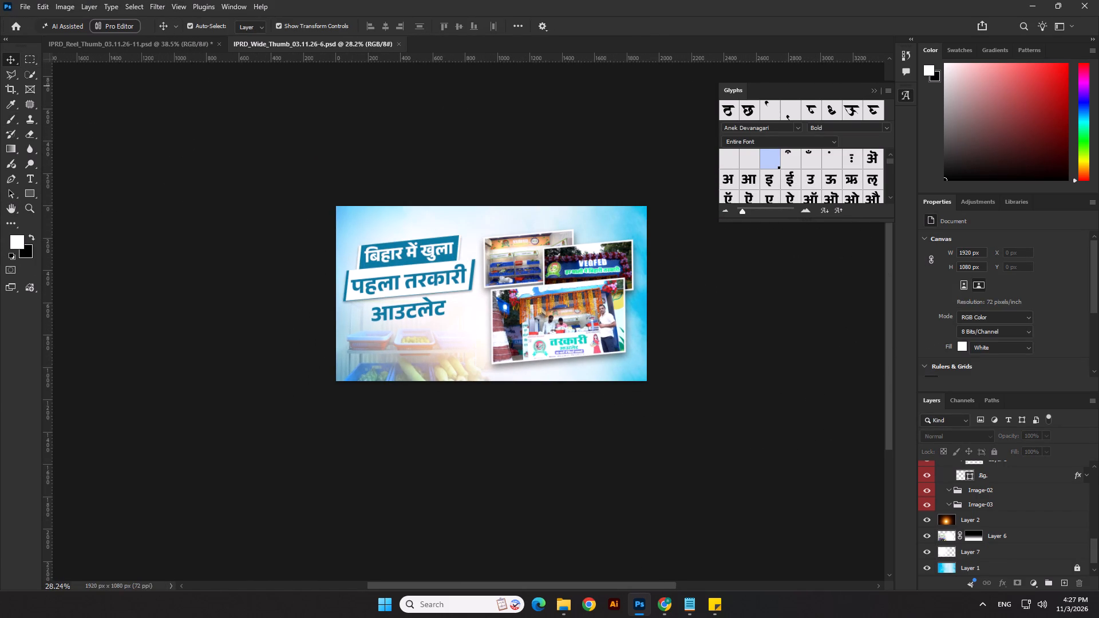
Lock the orange glow Layer 2 and the white-painted Layer 7 so they stay out of canvas selections.
click(11, 63)
scroll(397, 296, up, 6)
click(436, 318)
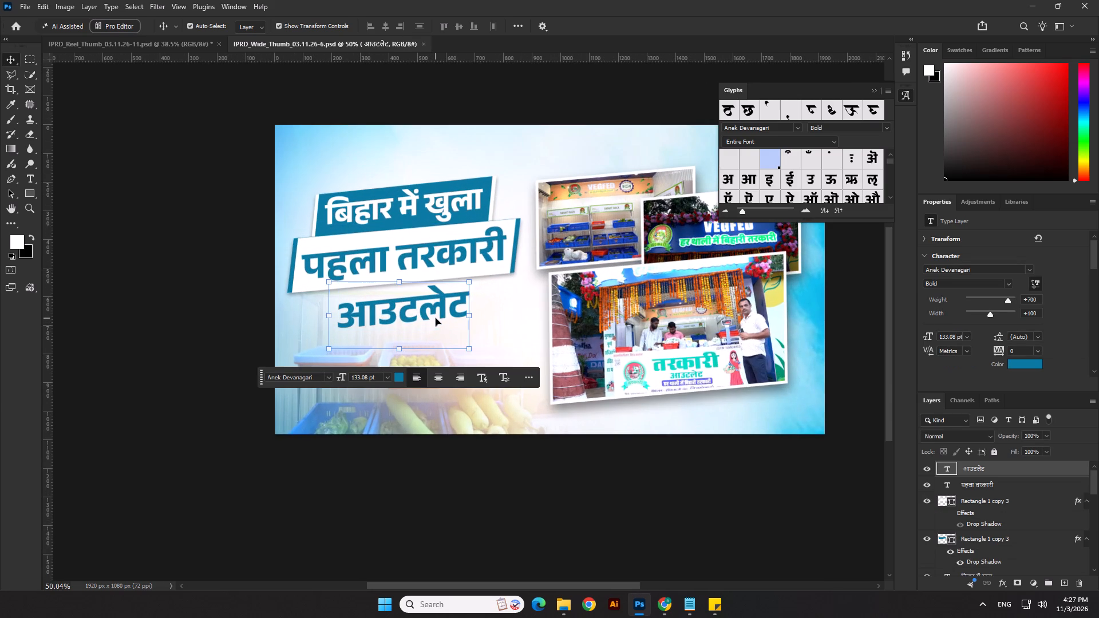
drag(196, 188, 318, 267)
click(169, 188)
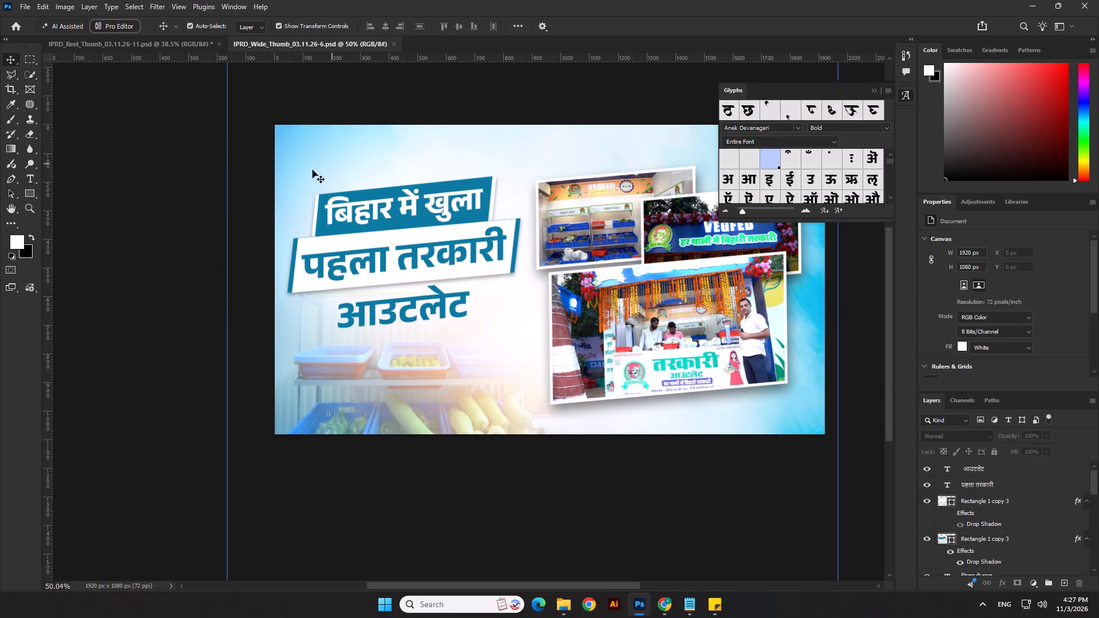
click(313, 170)
click(995, 451)
drag(241, 184, 366, 295)
click(326, 67)
click(337, 145)
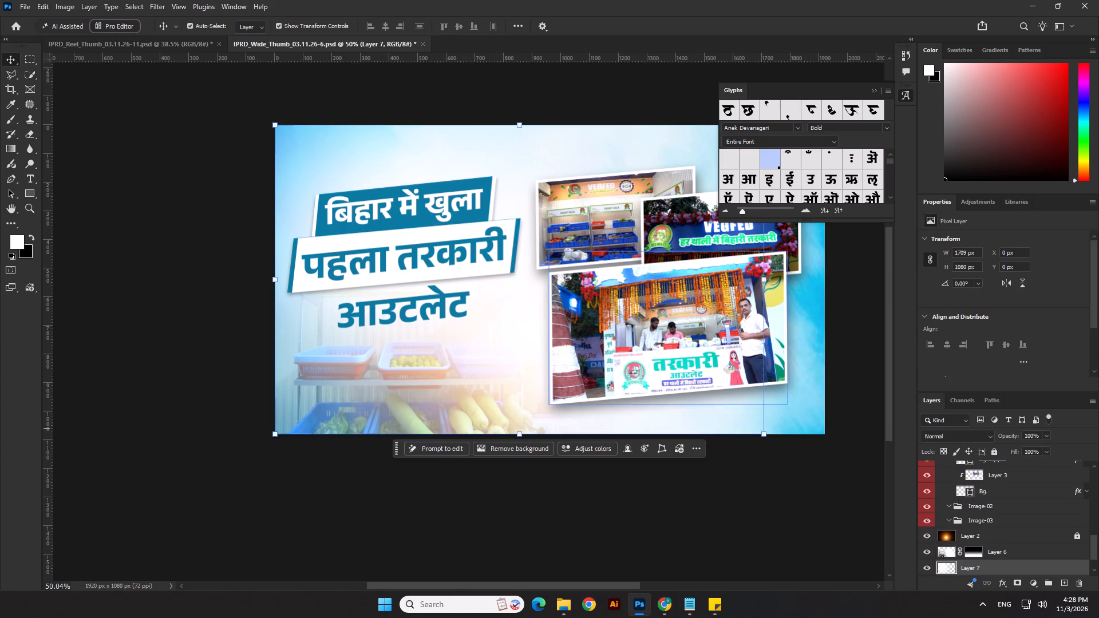
click(990, 451)
Lock the vegetable rack photo layer (Layer 6) so that only the titles and banners can be selected together.
drag(173, 199, 427, 327)
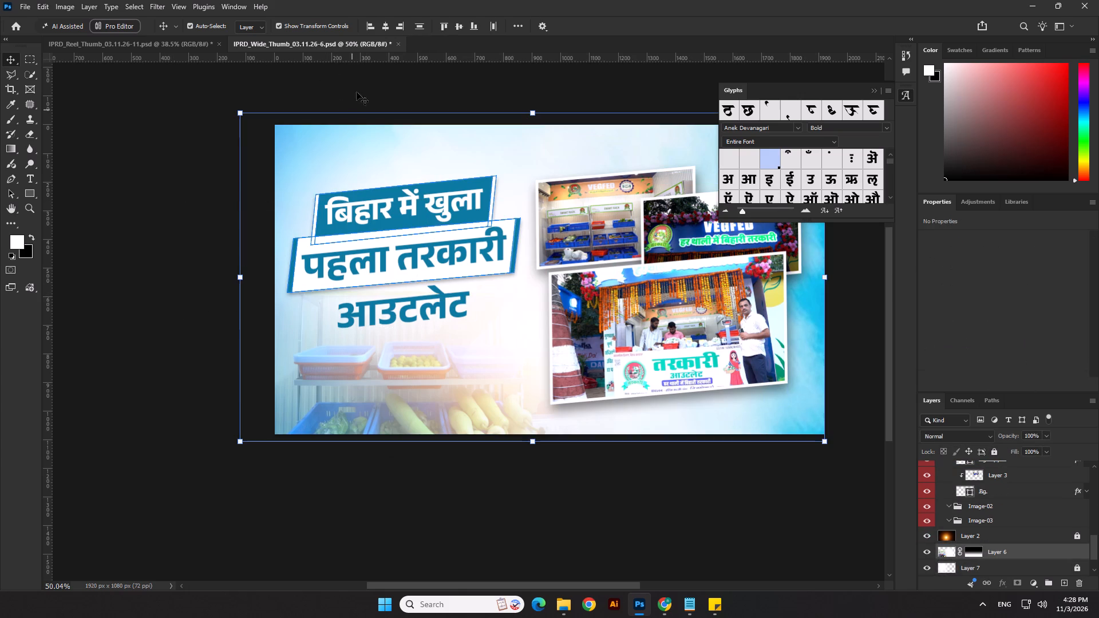
click(359, 87)
click(368, 139)
scroll(1074, 513, down, 3)
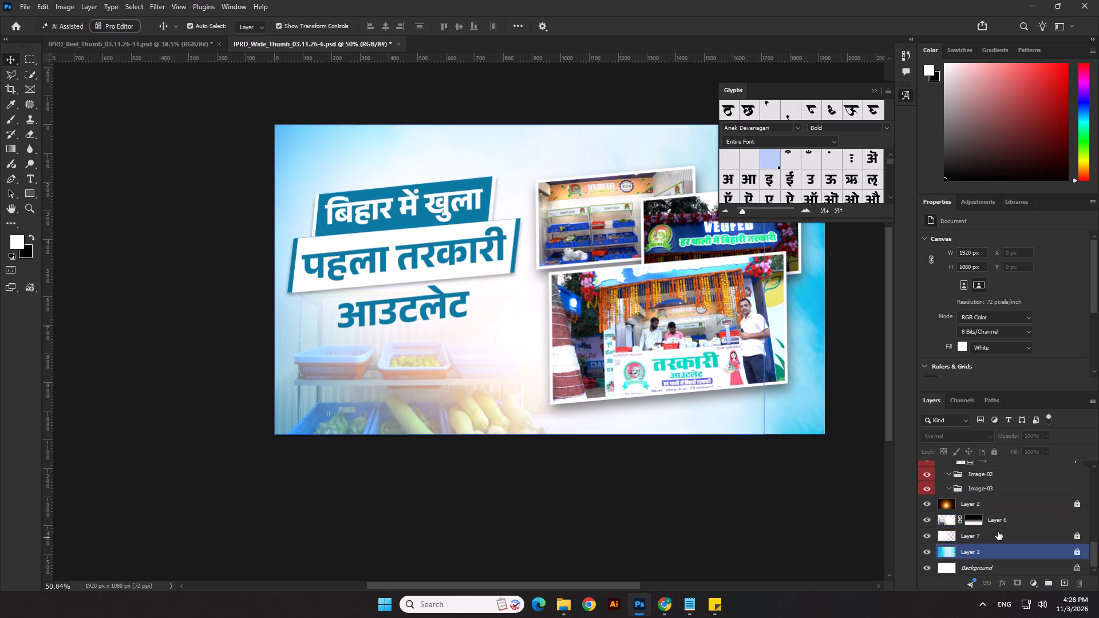
scroll(962, 506, up, 2)
drag(160, 198, 385, 341)
click(1026, 552)
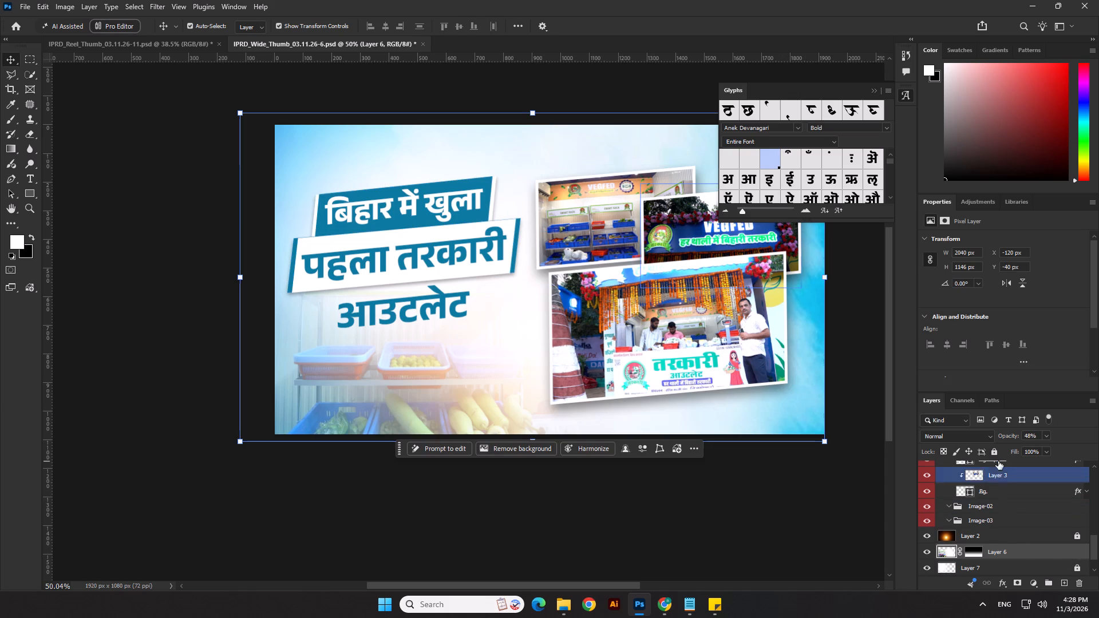
click(991, 454)
Scale all title texts and banner shapes together to about 93% and nudge them slightly down and left.
drag(176, 181, 401, 326)
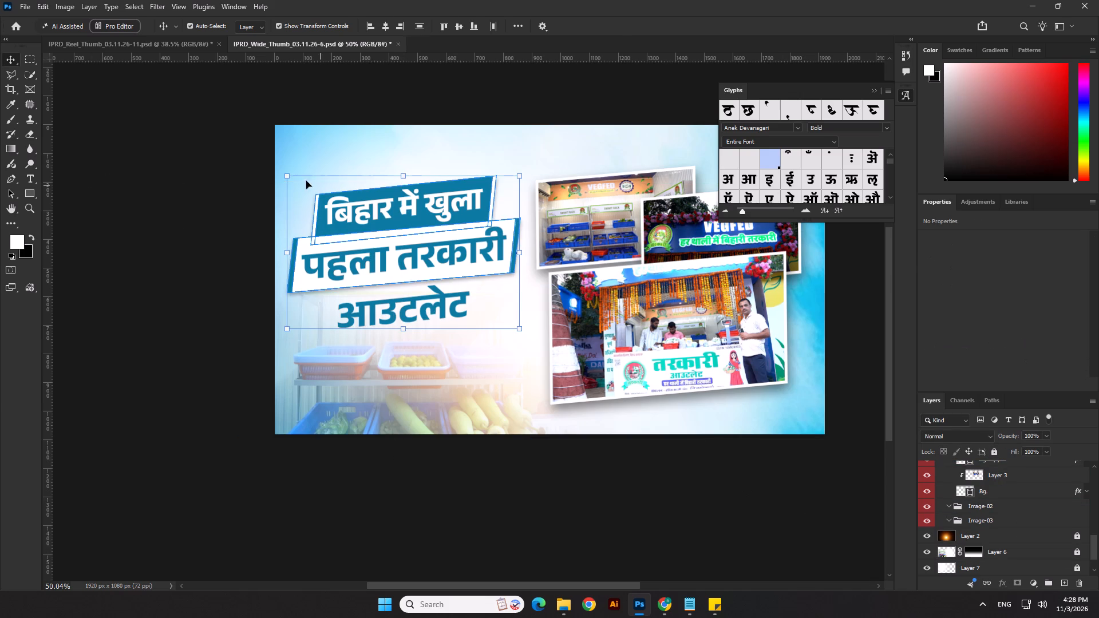
drag(290, 175, 303, 188)
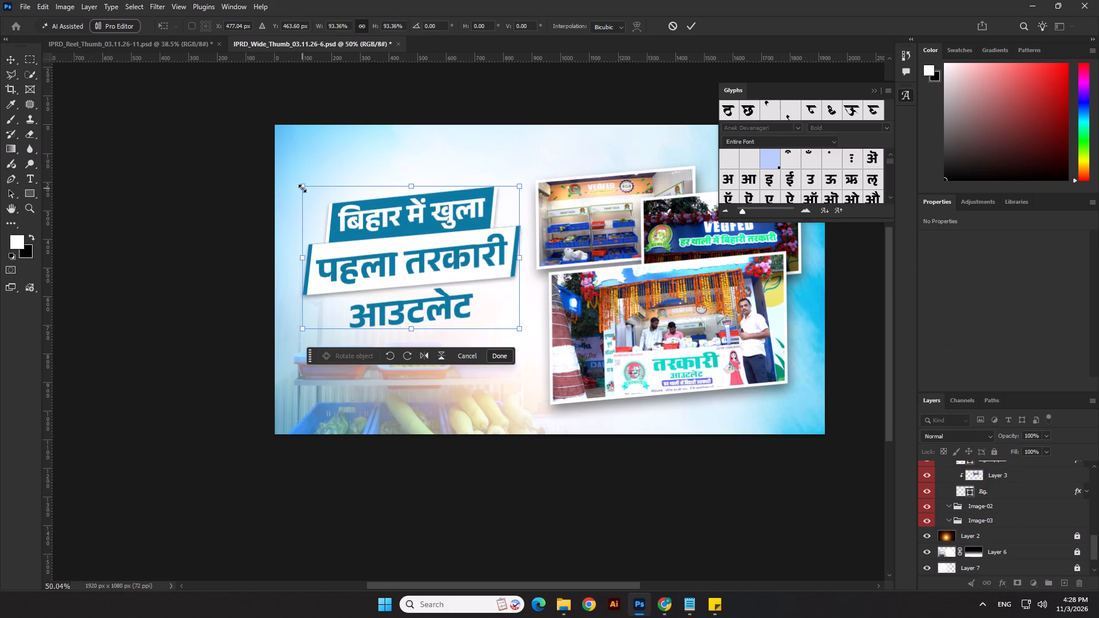
key(shift+Down)
key(shift+Left)
key(Return)
click(184, 278)
scroll(232, 366, down, 5)
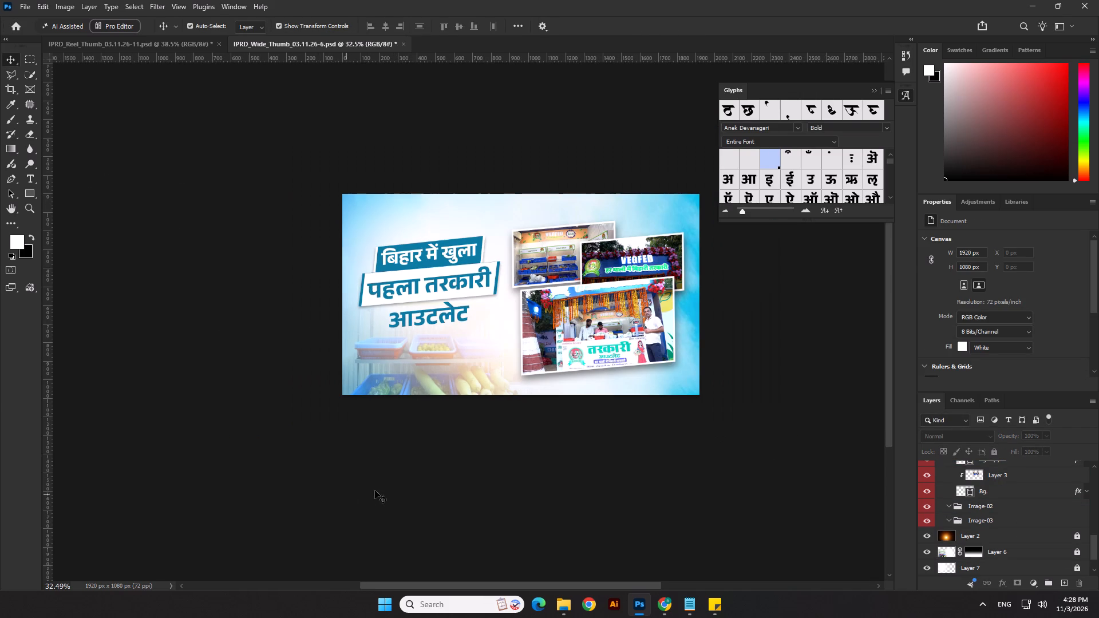
Save the wide thumbnail document.
key(ctrl+s)
Save a PNG copy named IPRD_Wide_Thumb_03.11.26-6 copy.png in the 03.11.26 folder.
click(29, 8)
click(64, 157)
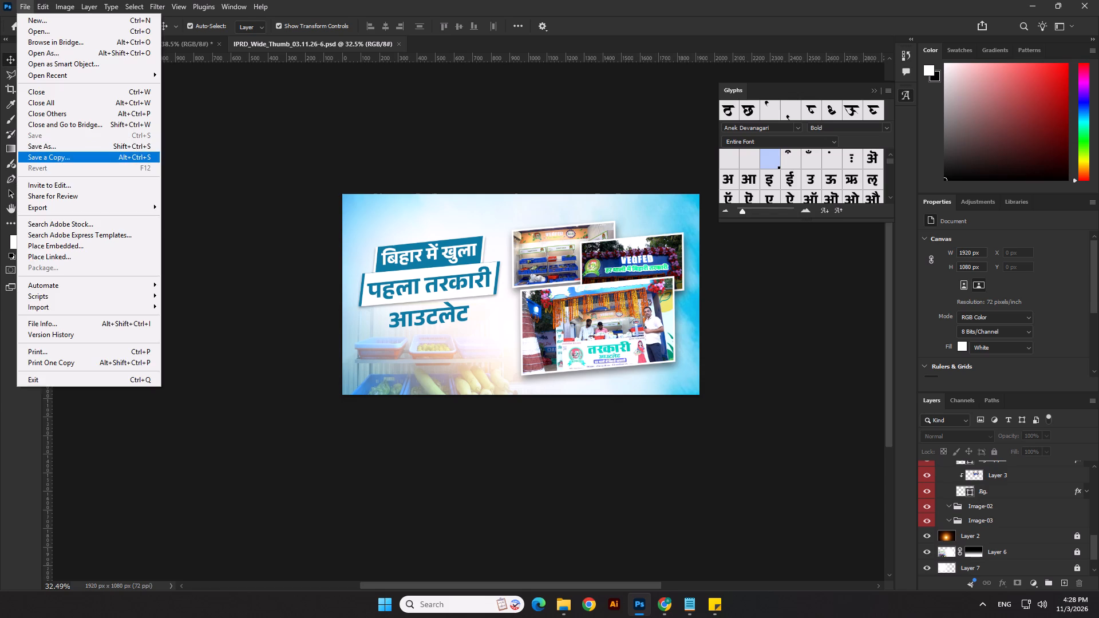
click(161, 488)
click(153, 415)
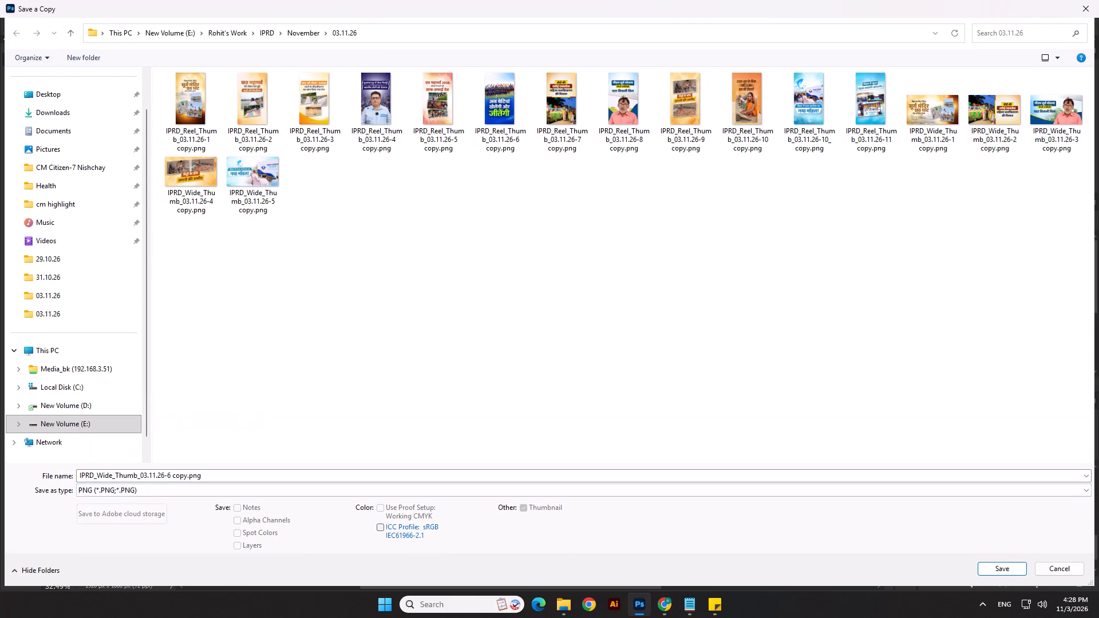
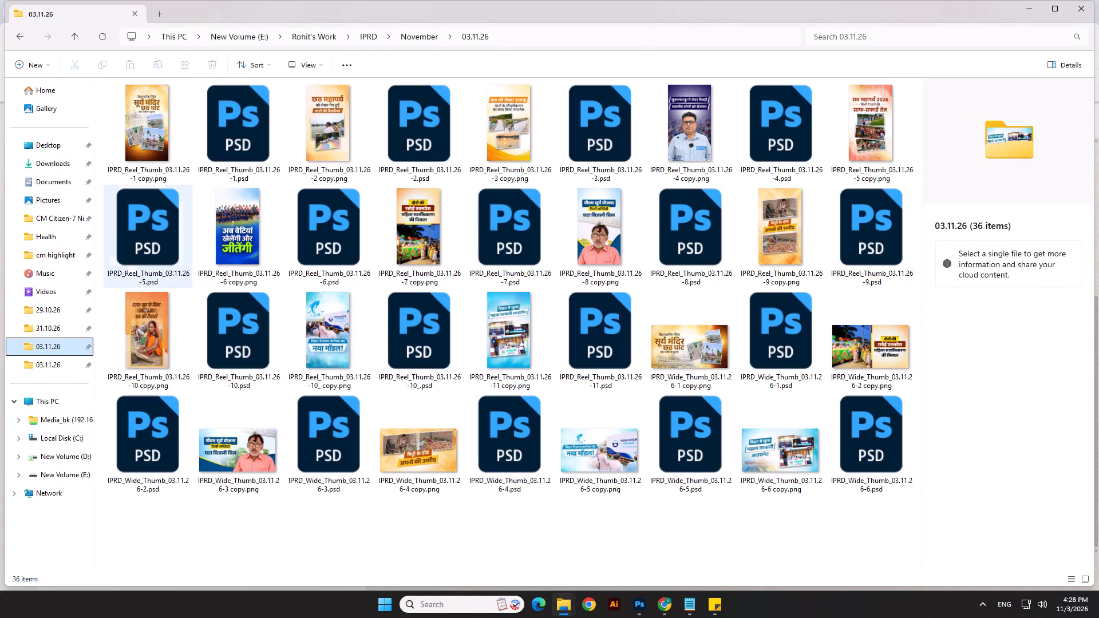
Select the exported IPRD_Wide_Thumb_03.11.26-6 copy.png in the 03.11.26 folder to check its preview.
click(777, 450)
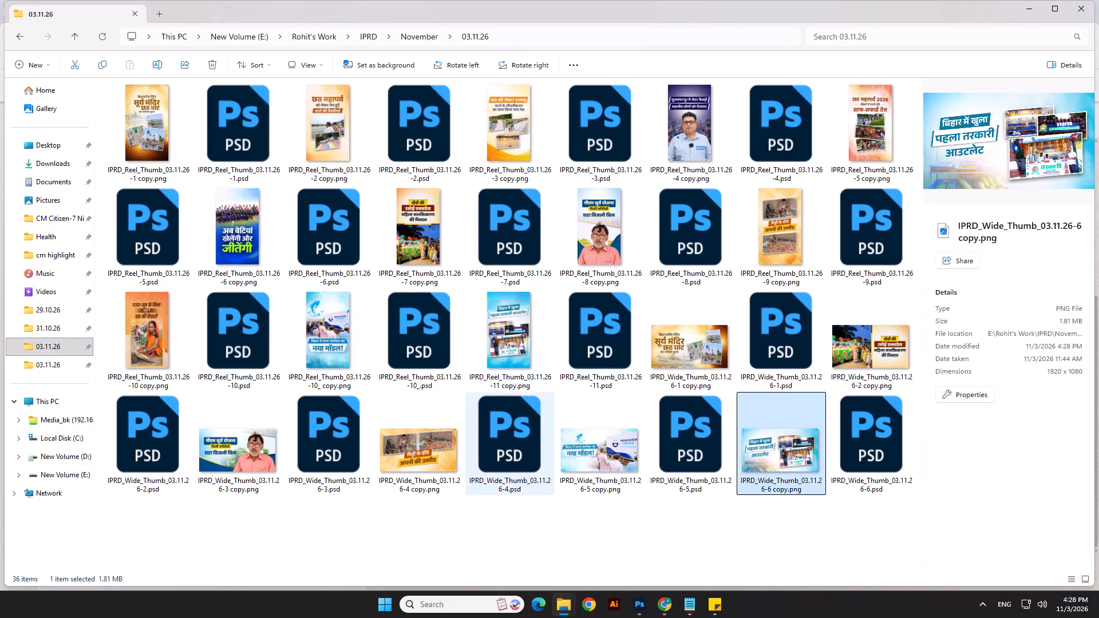